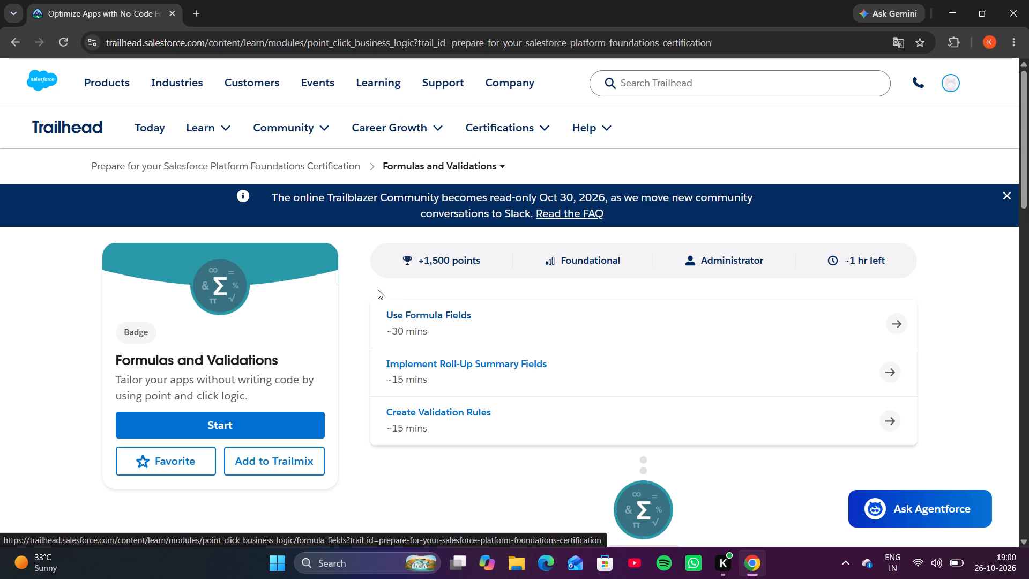
Open the Use Formula Fields unit and examine the requirements of its Create a Formula Field challenge.
left_click(401, 315)
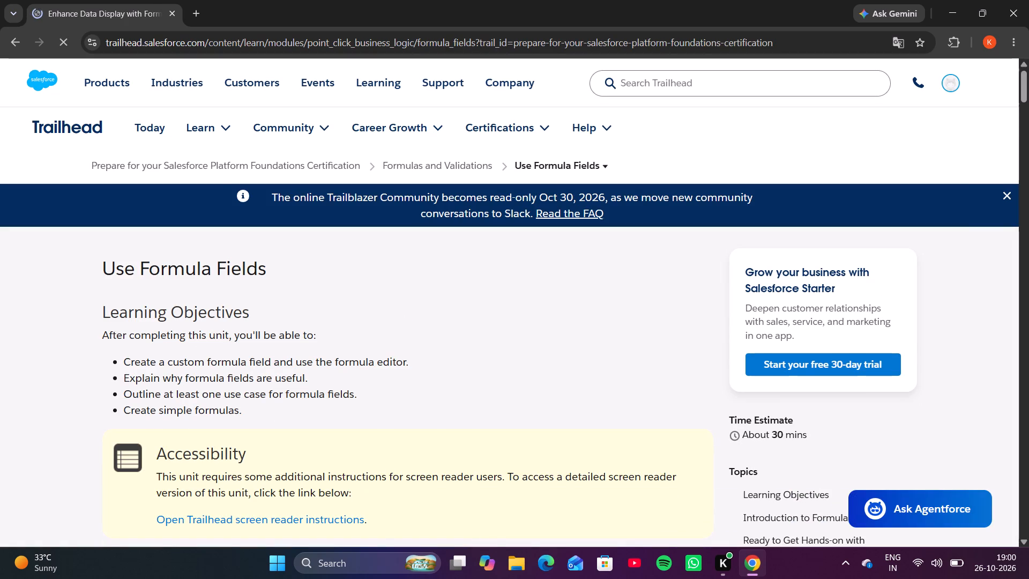
scroll(402, 365, "down", 2)
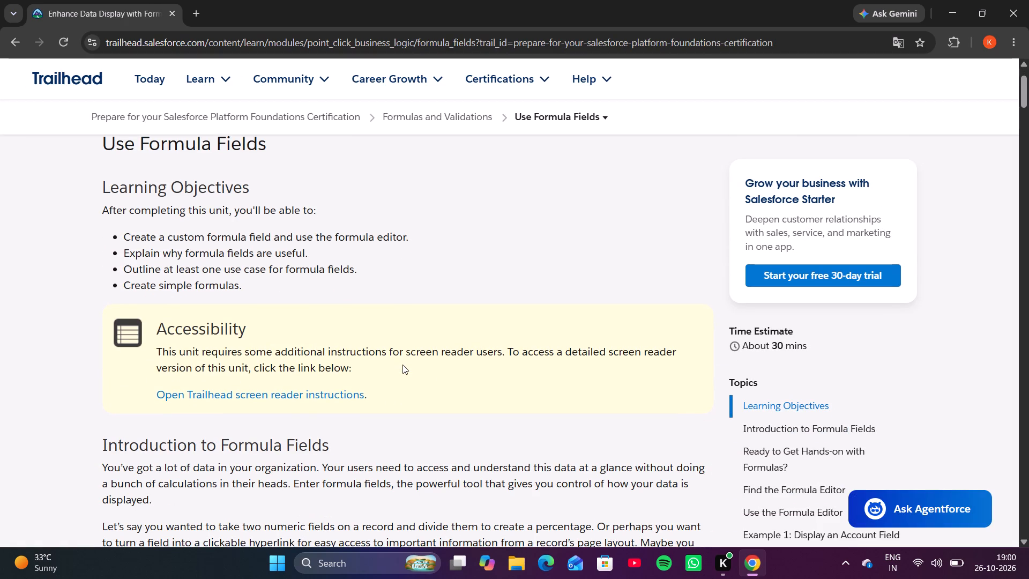
scroll(402, 365, "down", 9)
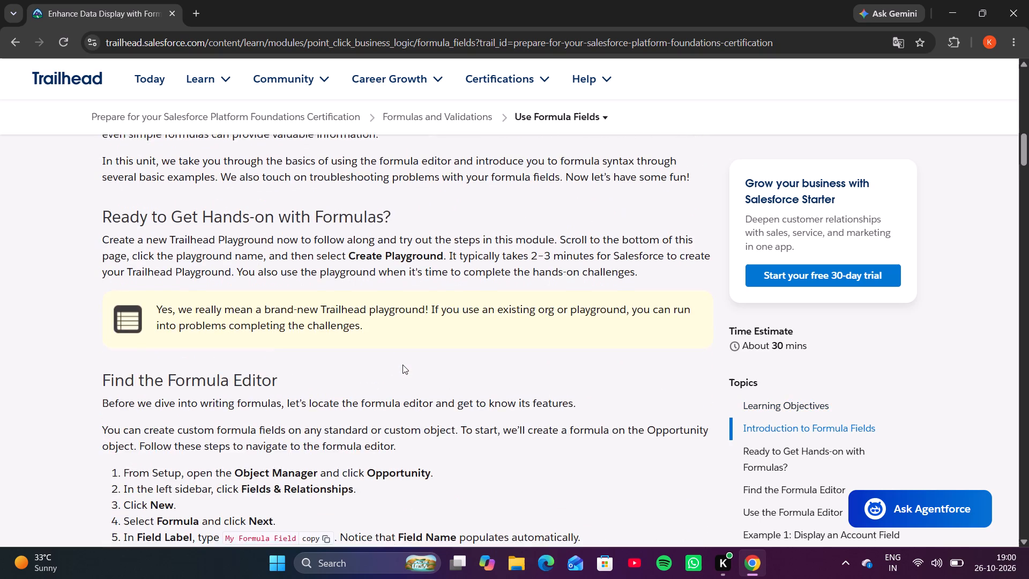
scroll(402, 365, "down", 10)
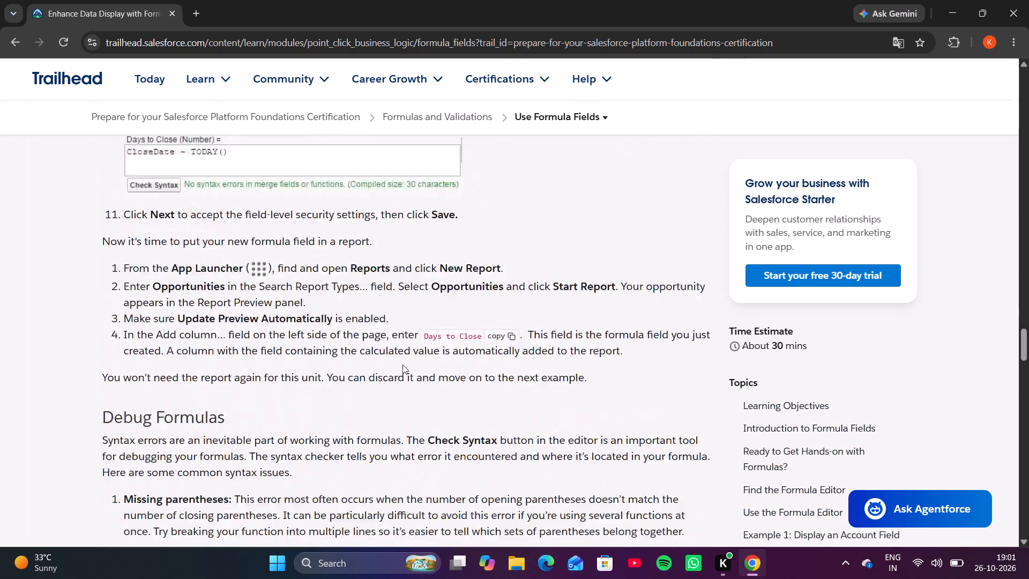
scroll(402, 365, "down", 10)
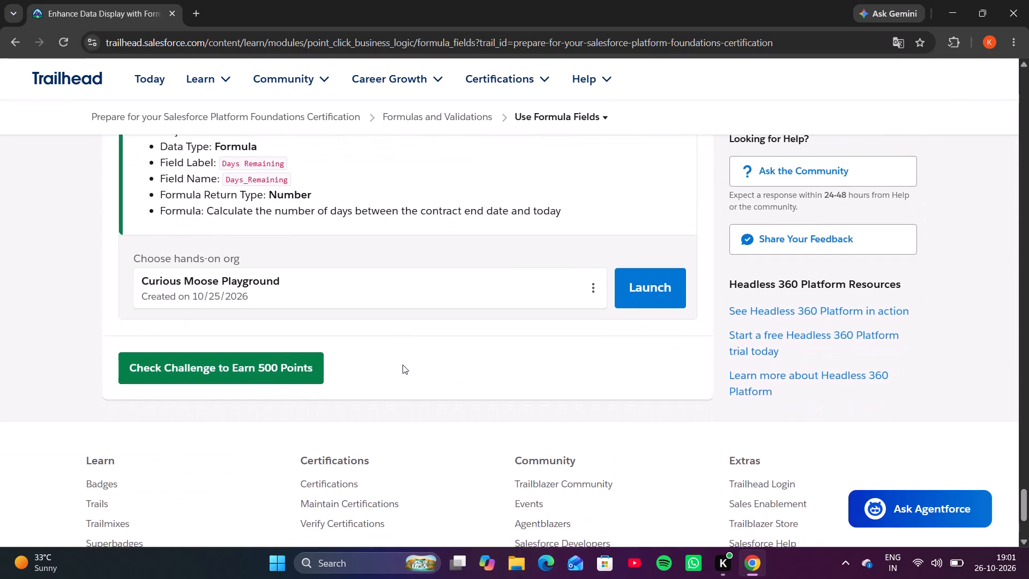
scroll(402, 365, "down", 1)
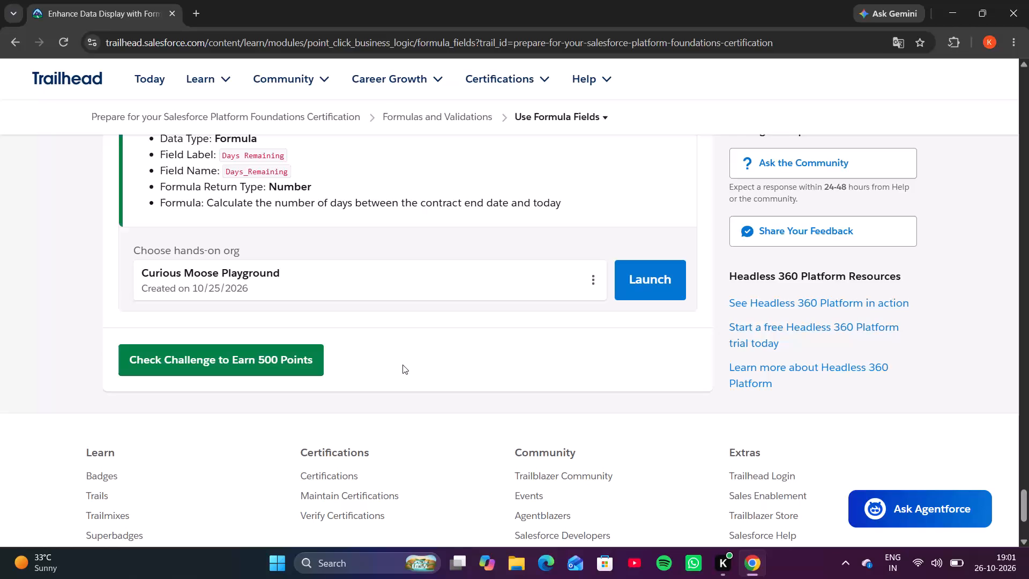
scroll(402, 365, "up", 2)
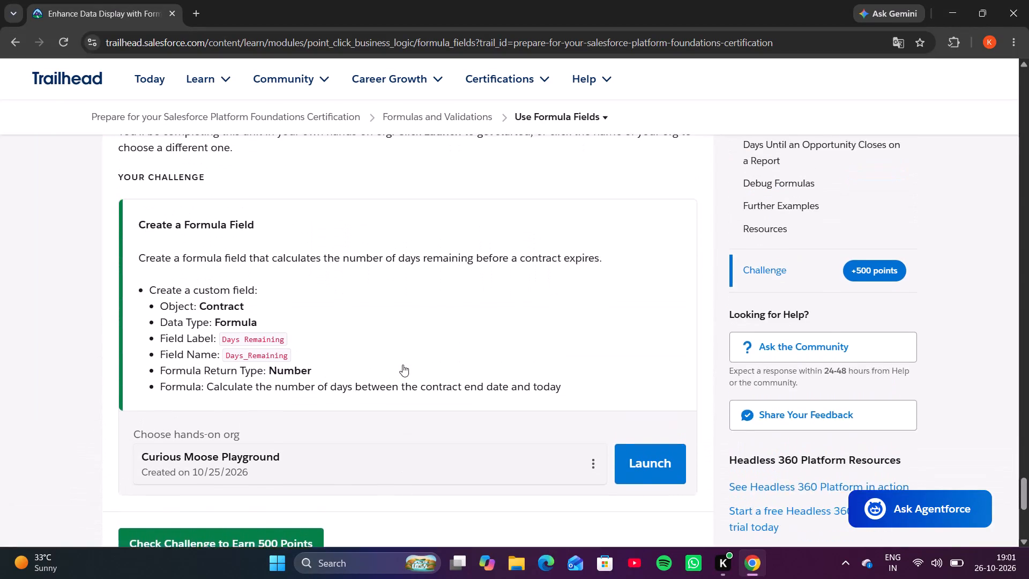
scroll(402, 365, "up", 1)
Copy the field label "Days Remaining" from the challenge requirements.
double_click(227, 341)
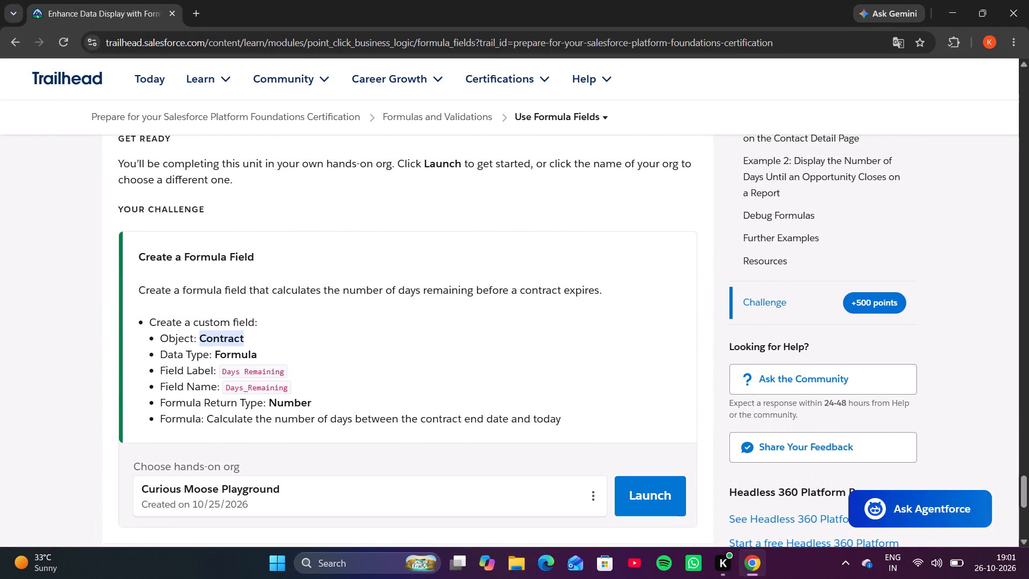
double_click(238, 368)
triple_click(238, 368)
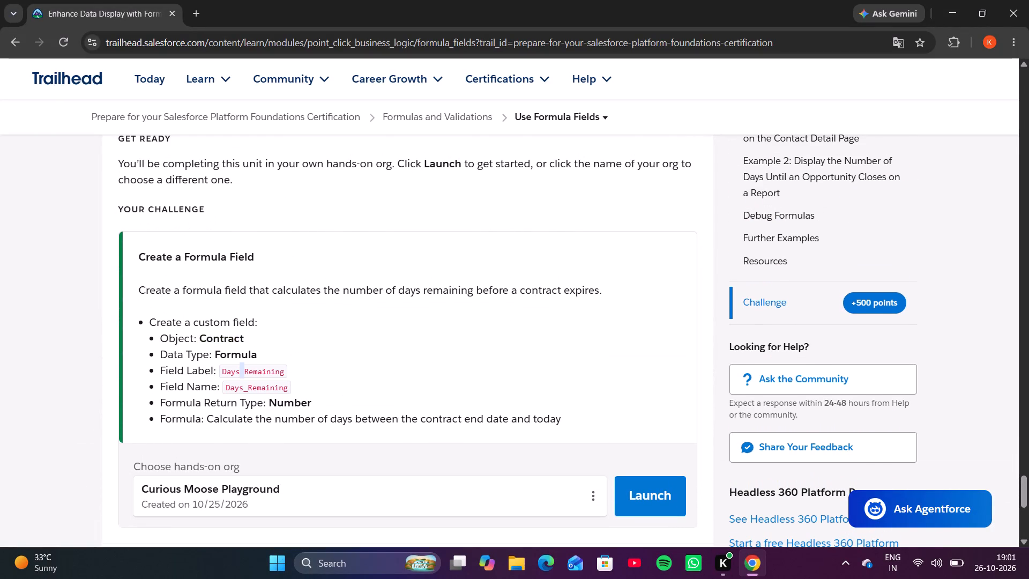
double_click(238, 368)
left_click_drag(300, 370, 275, 369)
left_click_drag(275, 369, 224, 364)
key("ctrl+c")
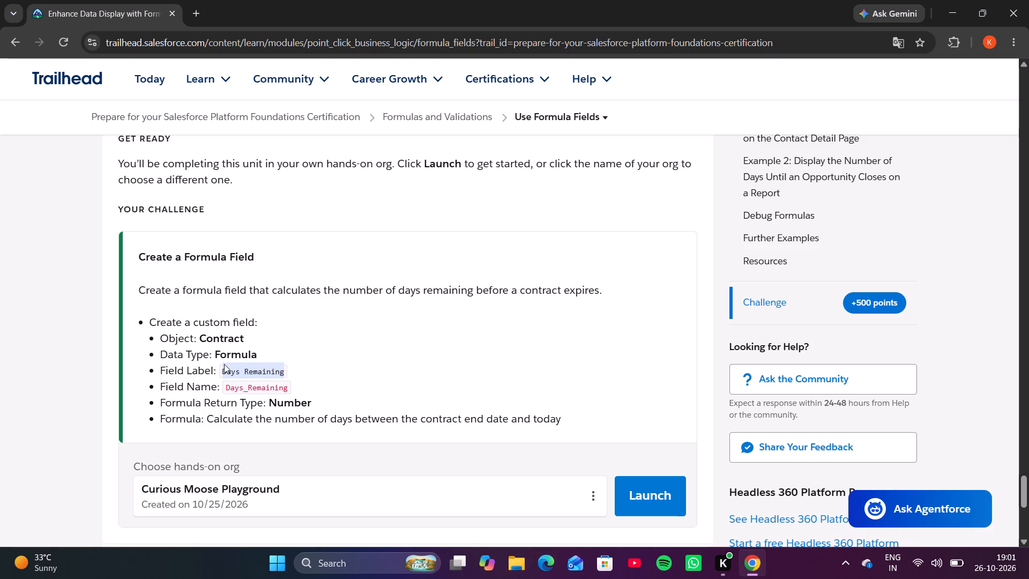
Launch the Curious Moose Playground from the challenge's hands-on org section.
scroll(470, 457, "down", 2)
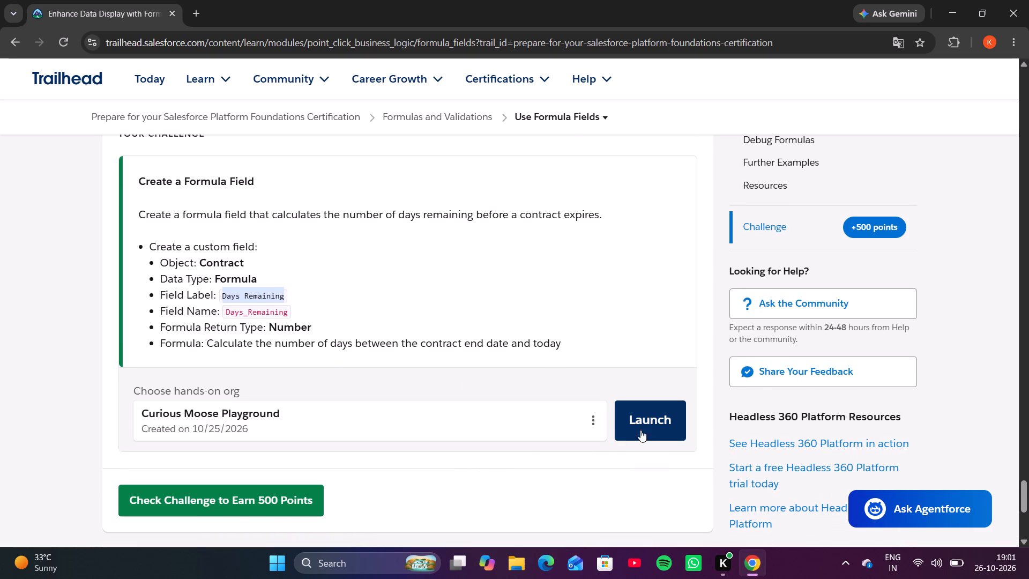
left_click(650, 421)
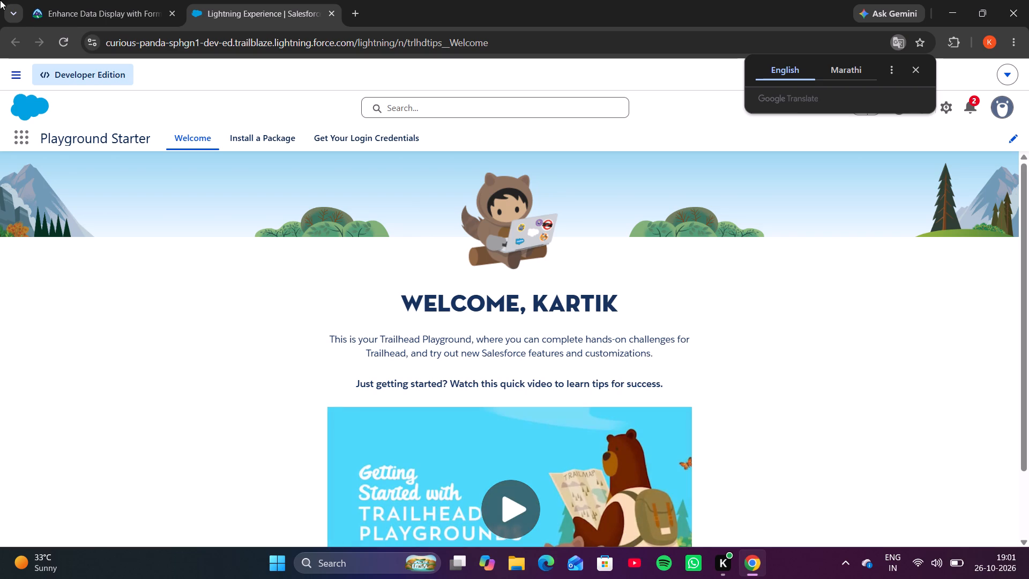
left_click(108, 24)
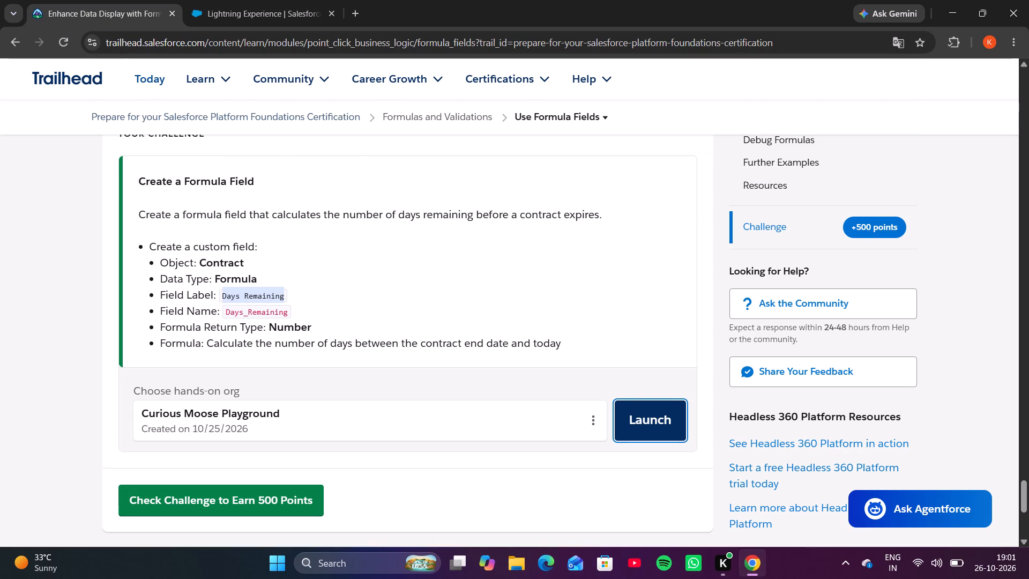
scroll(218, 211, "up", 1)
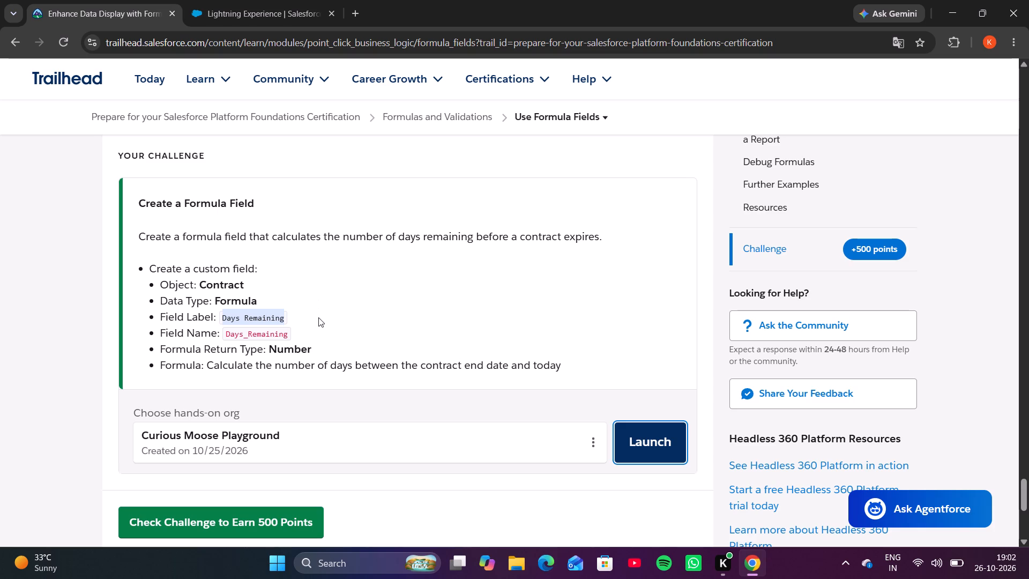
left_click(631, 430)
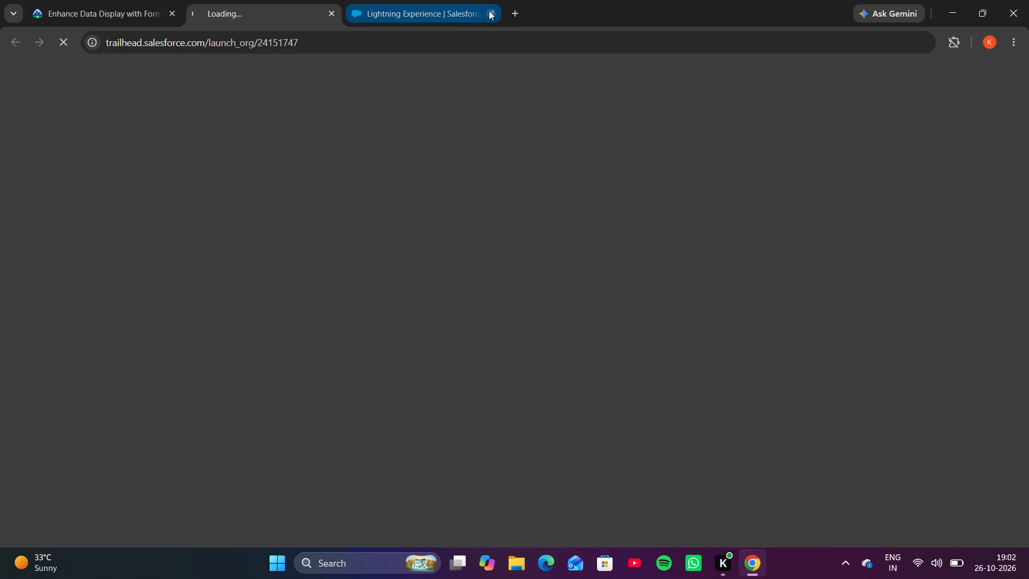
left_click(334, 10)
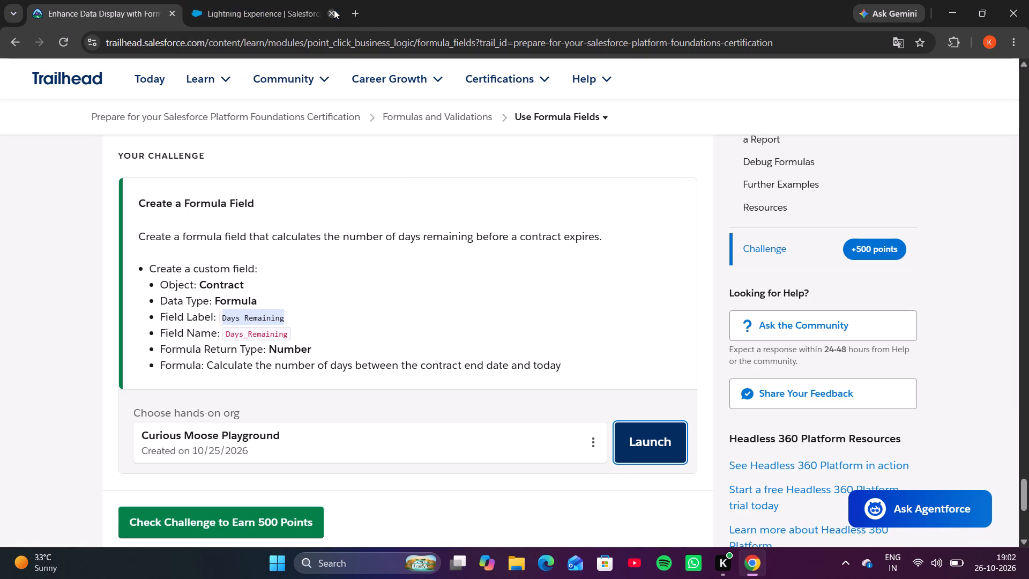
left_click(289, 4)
Open Setup from the playground and go to the Object Manager.
left_click(955, 113)
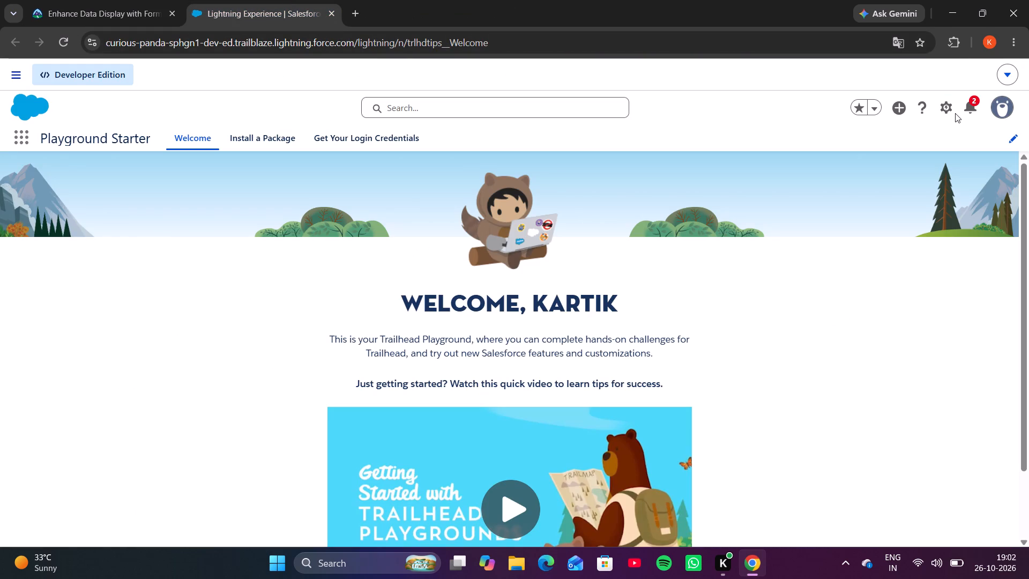
left_click(950, 113)
left_click(927, 164)
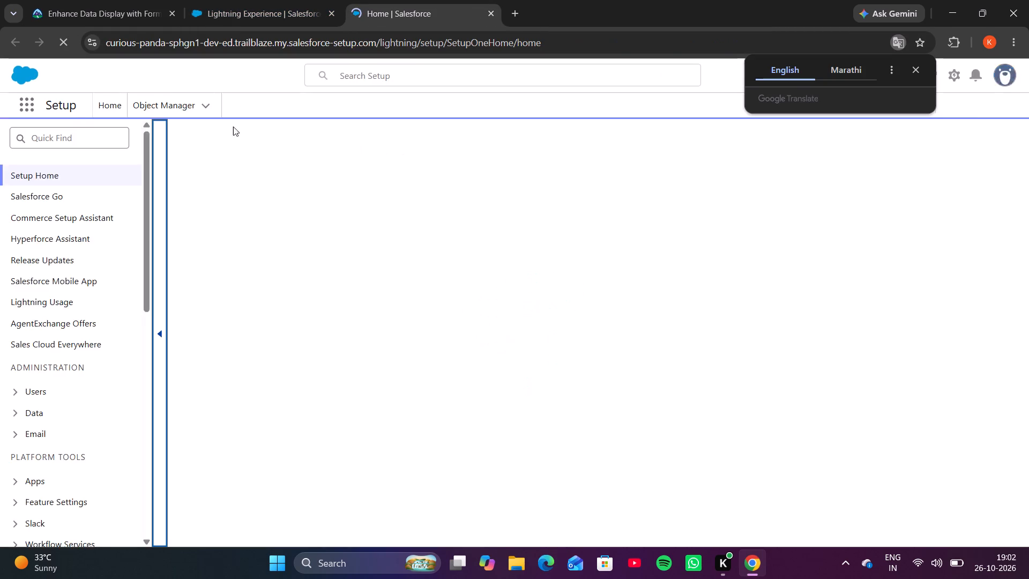
left_click(172, 133)
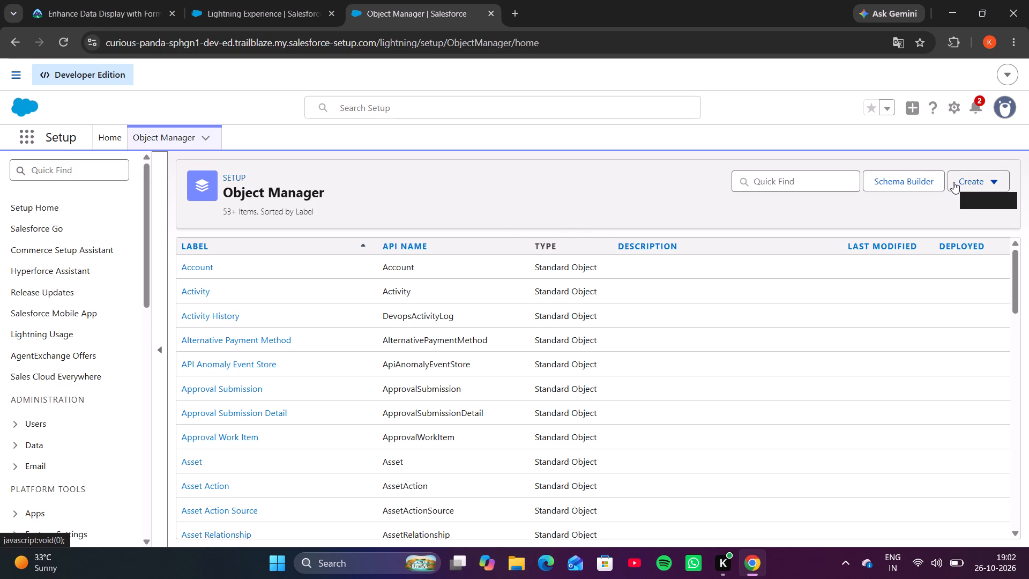
Search the Object Manager for "cont" and open the Contact object's Fields & Relationships.
left_click(791, 177)
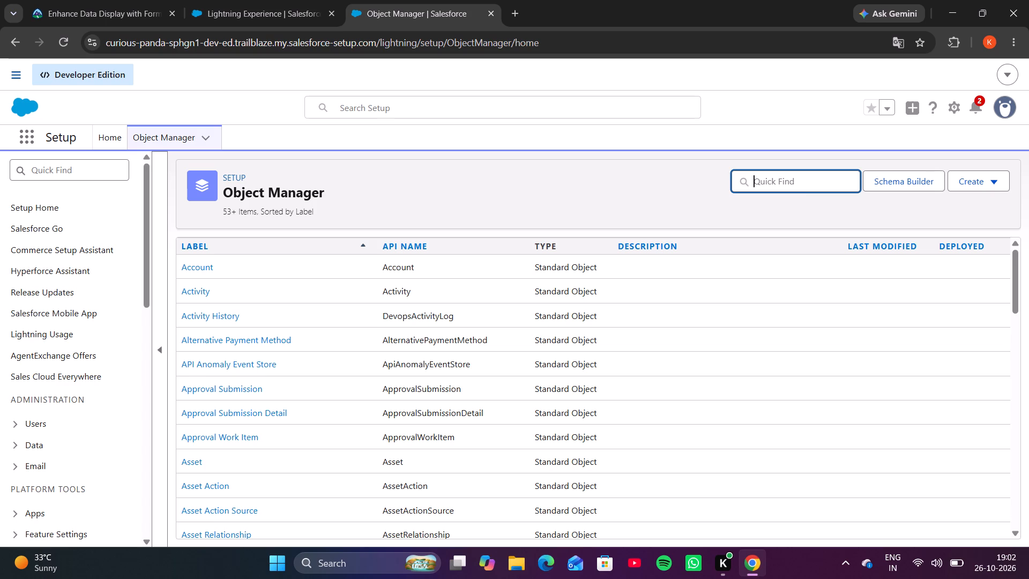
type("cont")
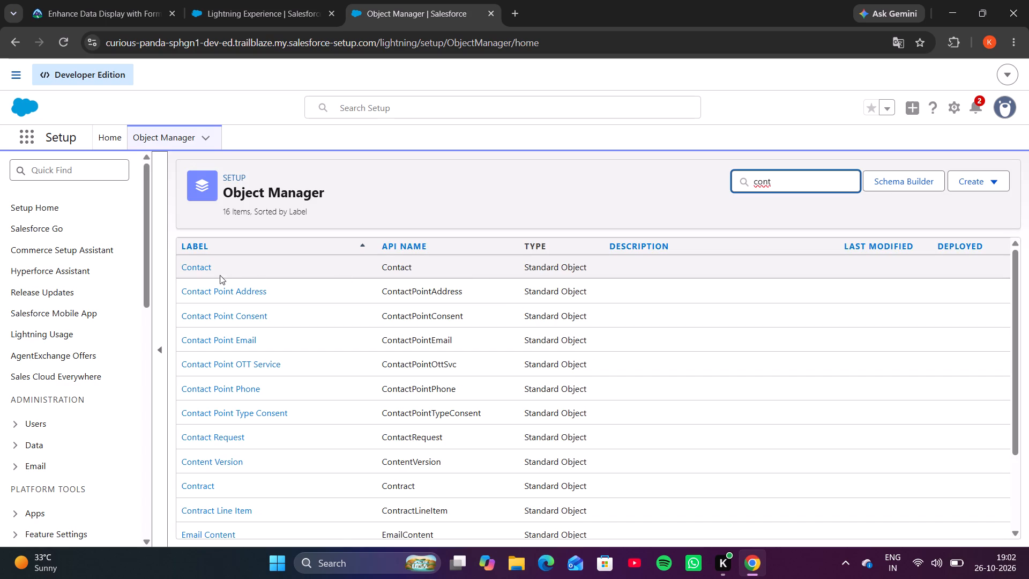
left_click(198, 270)
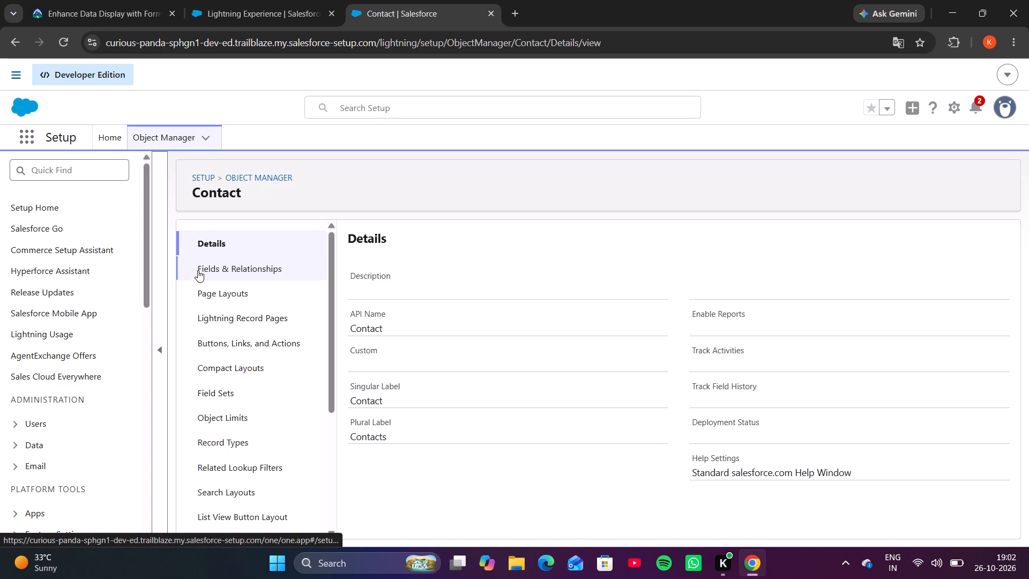
left_click(198, 270)
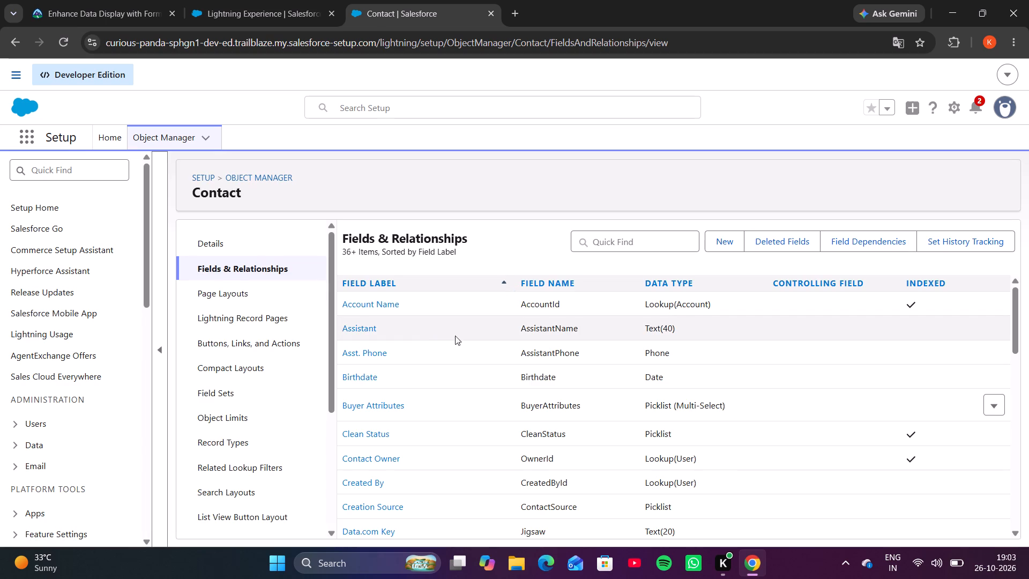
Start a new custom field on Contact with the Formula data type and proceed to the output type step.
left_click(724, 240)
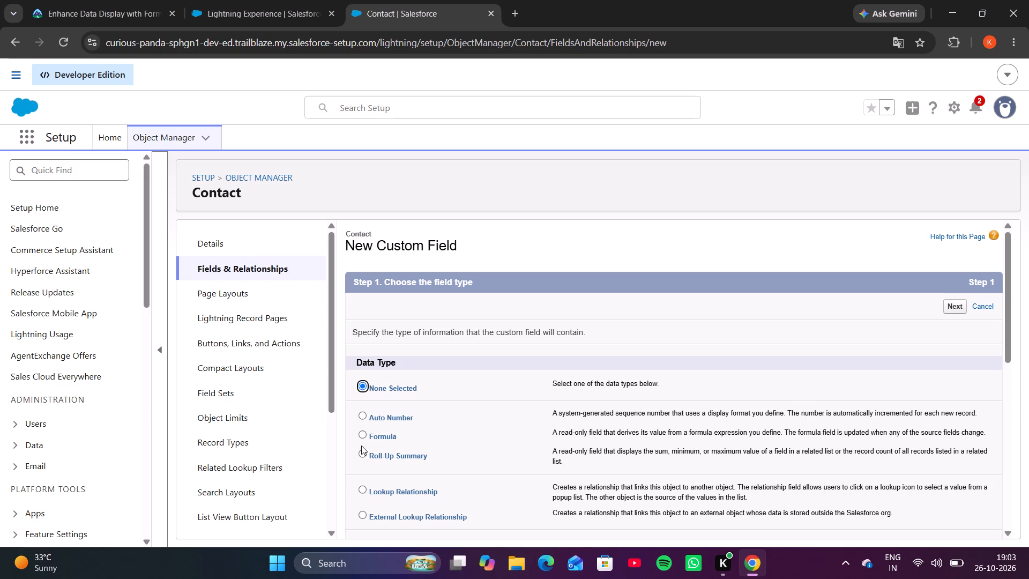
left_click(361, 433)
scroll(361, 433, "down", 7)
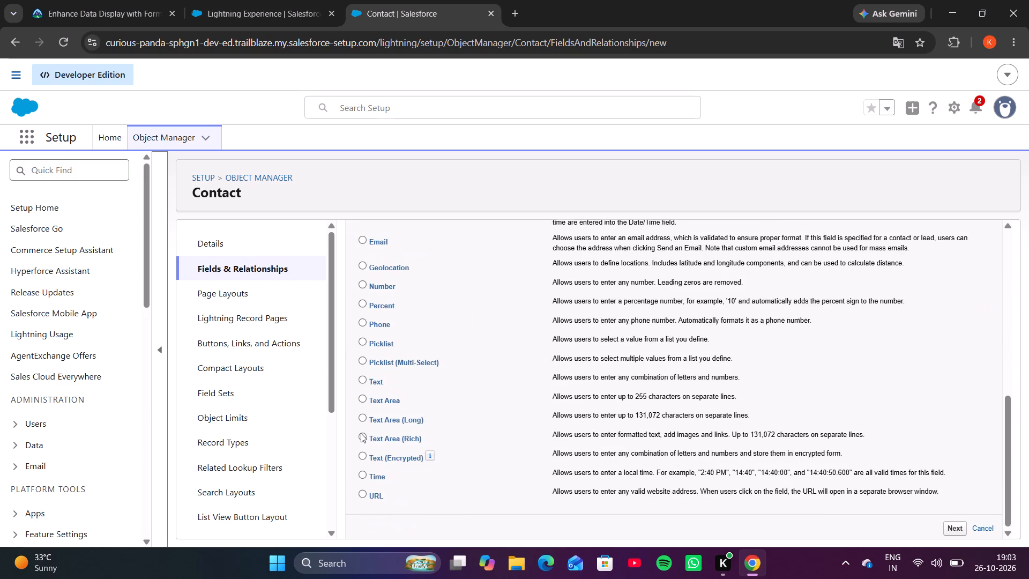
left_click(959, 525)
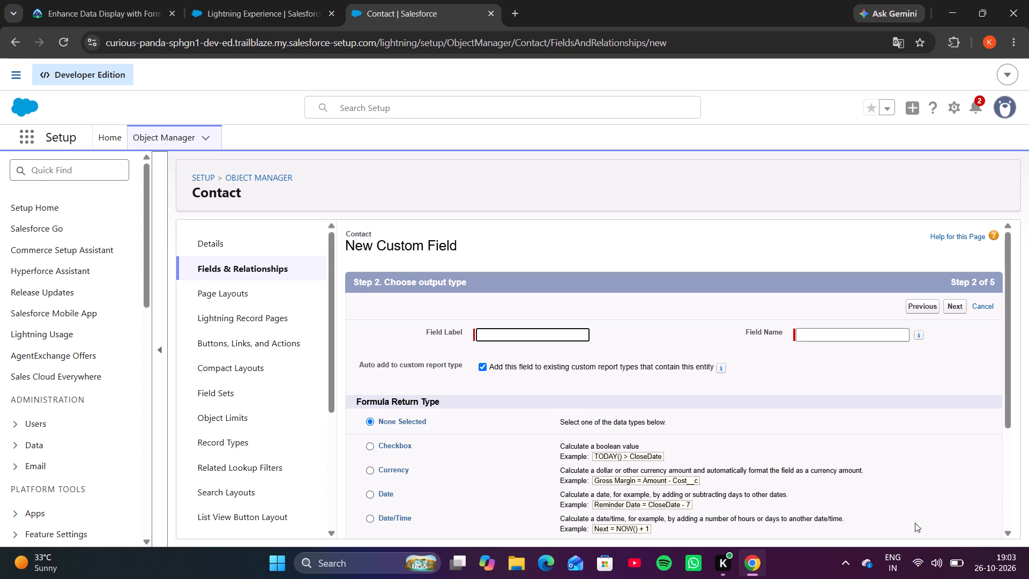
Label the field Days Remaining, set its formula return type to Number, and proceed to the formula entry step.
left_click(534, 333)
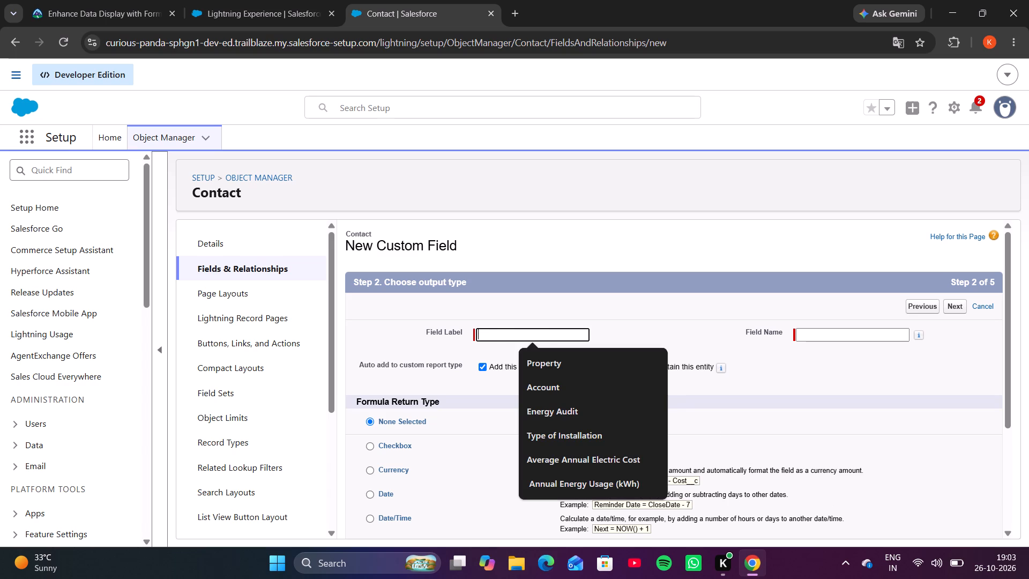
key("ctrl+v")
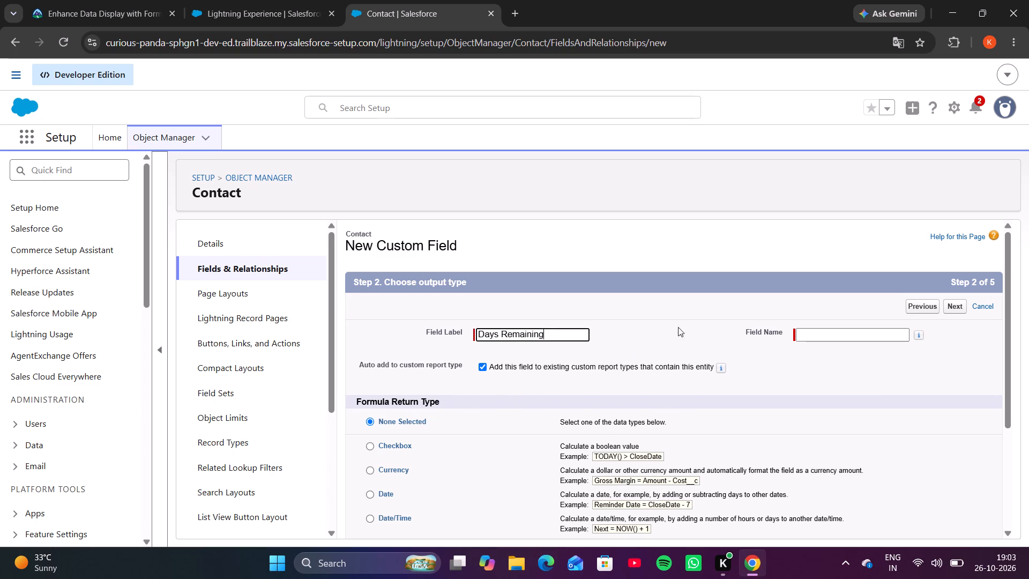
left_click(739, 338)
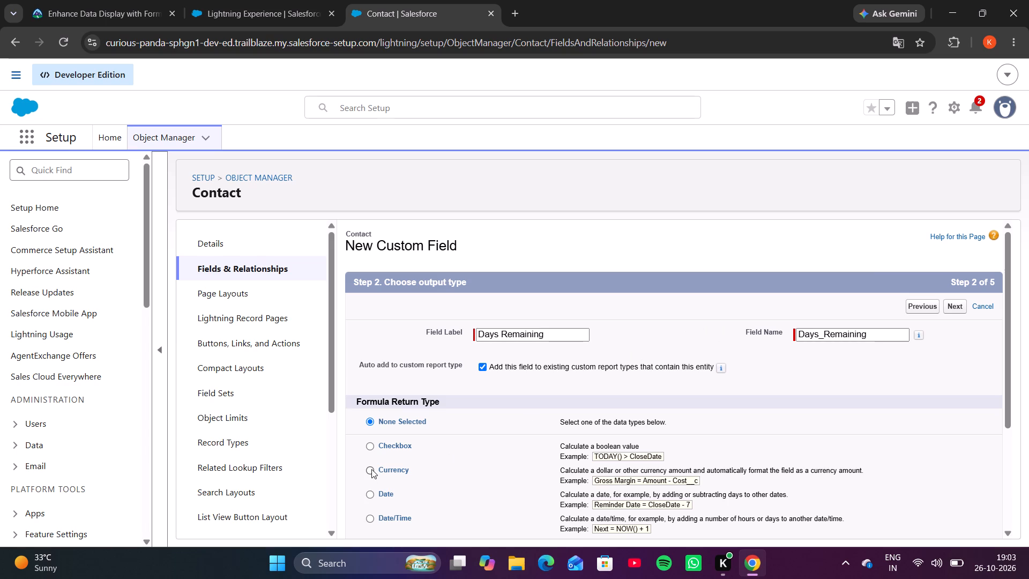
scroll(372, 511, "down", 2)
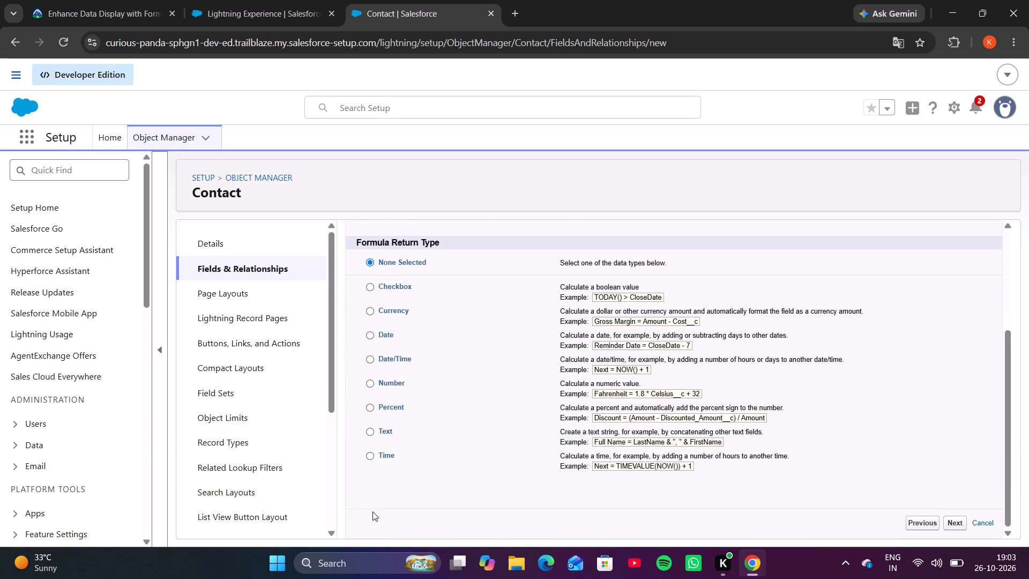
scroll(372, 511, "down", 1)
left_click(370, 383)
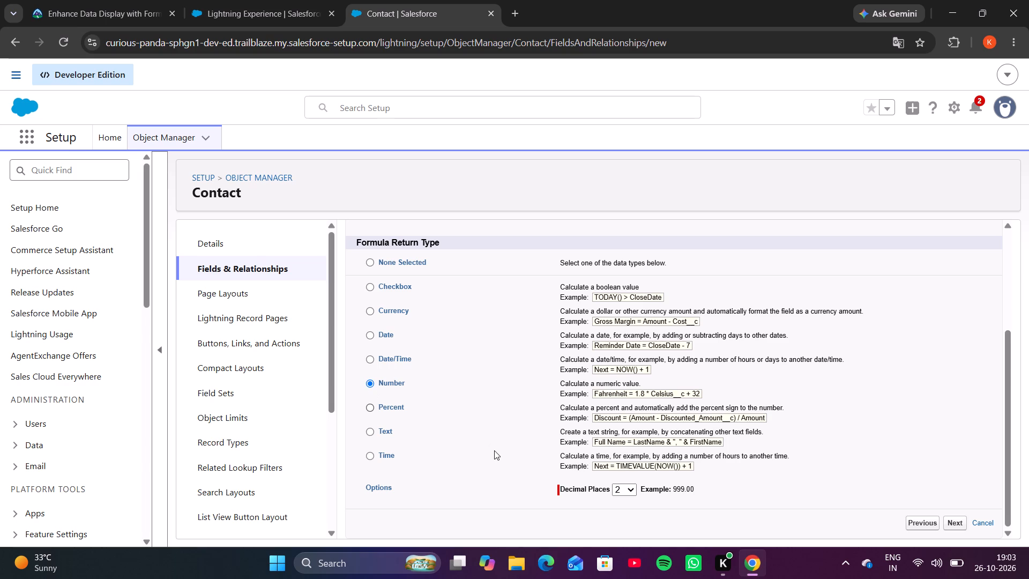
scroll(494, 450, "down", 2)
left_click(953, 519)
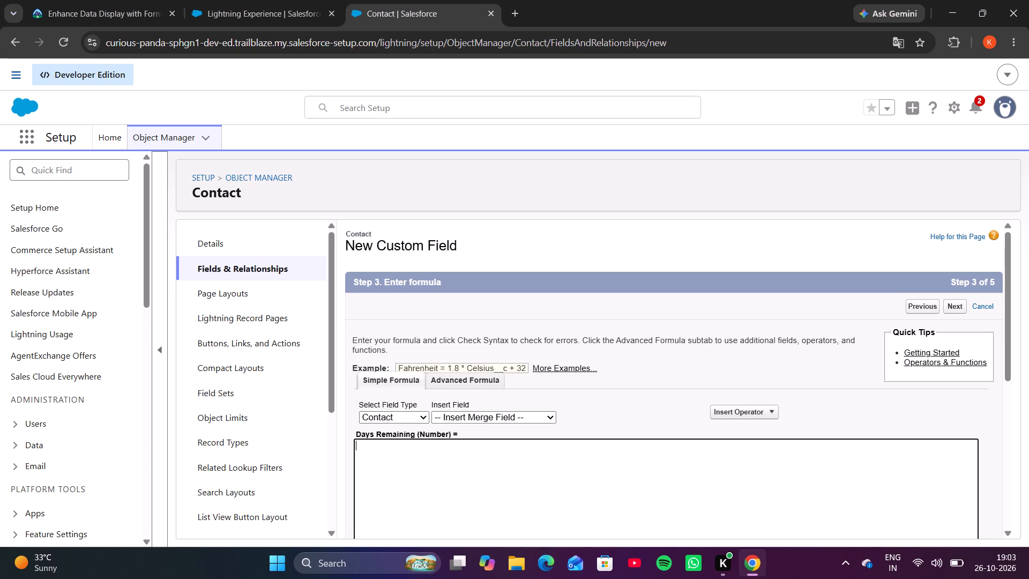
Look through the insertable Contact fields in the advanced formula editor for a contract end date, then close the field picker.
scroll(459, 440, "down", 1)
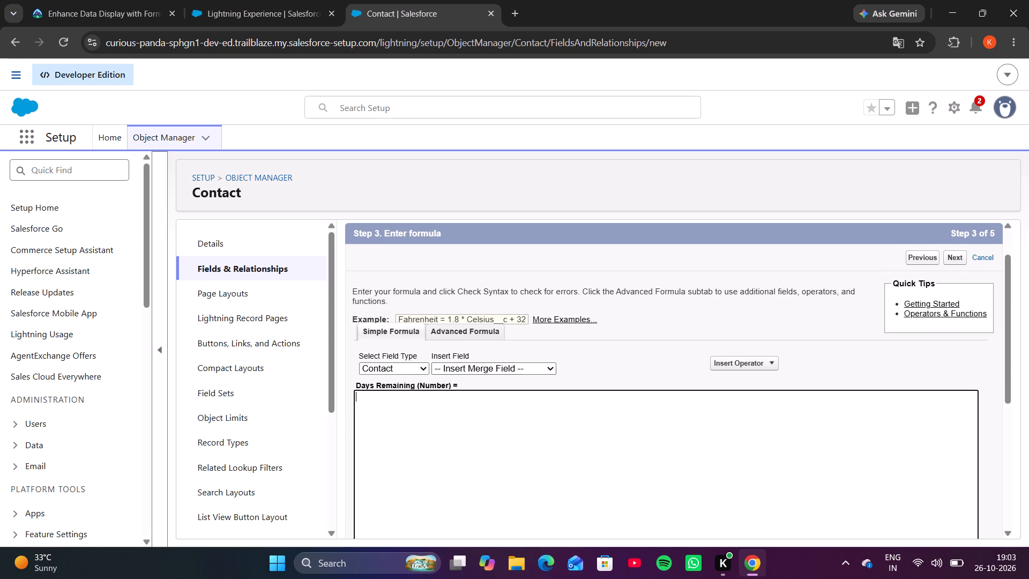
left_click(460, 333)
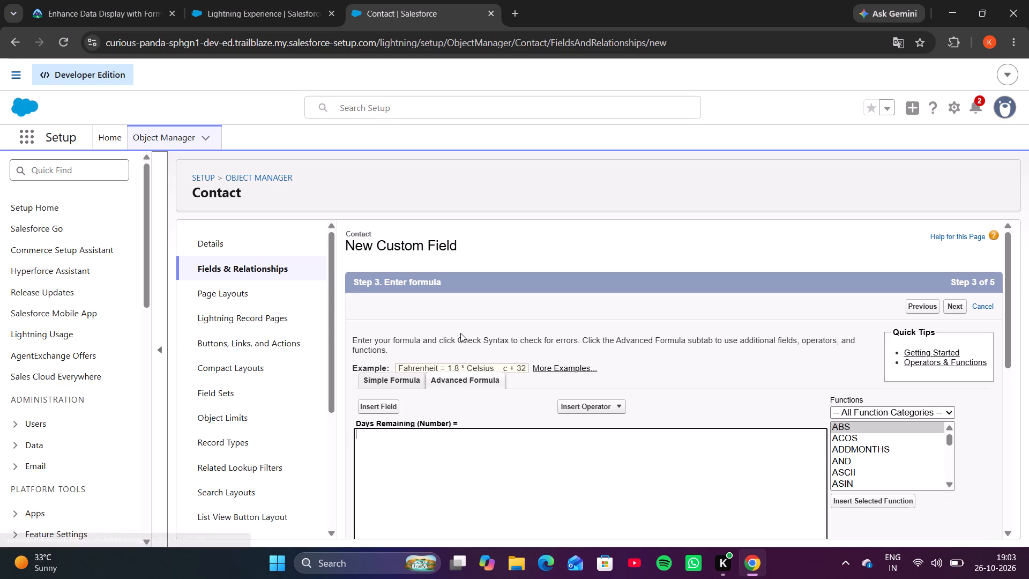
scroll(460, 333, "down", 2)
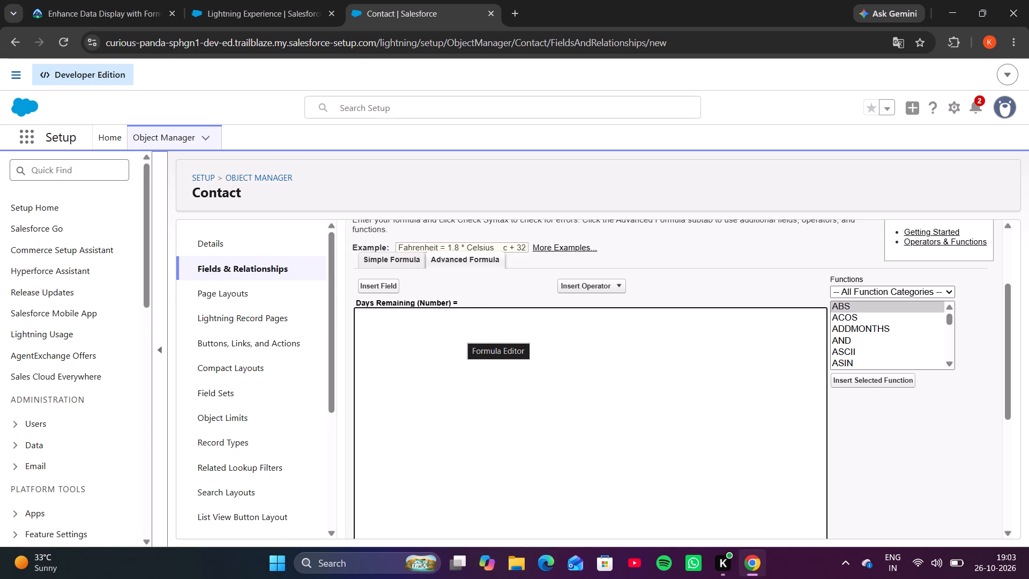
left_click(376, 292)
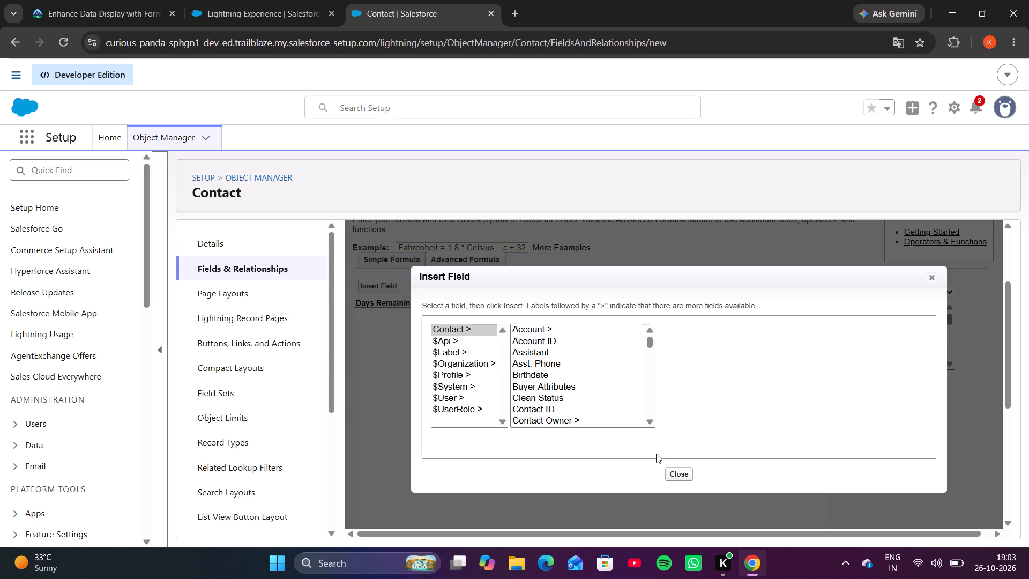
scroll(566, 396, "down", 2)
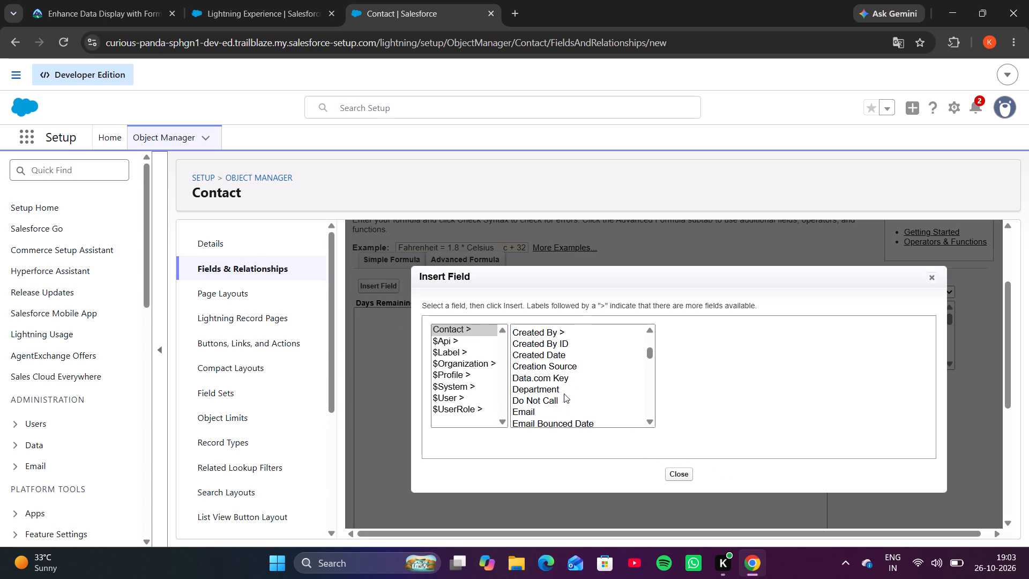
scroll(559, 390, "down", 1)
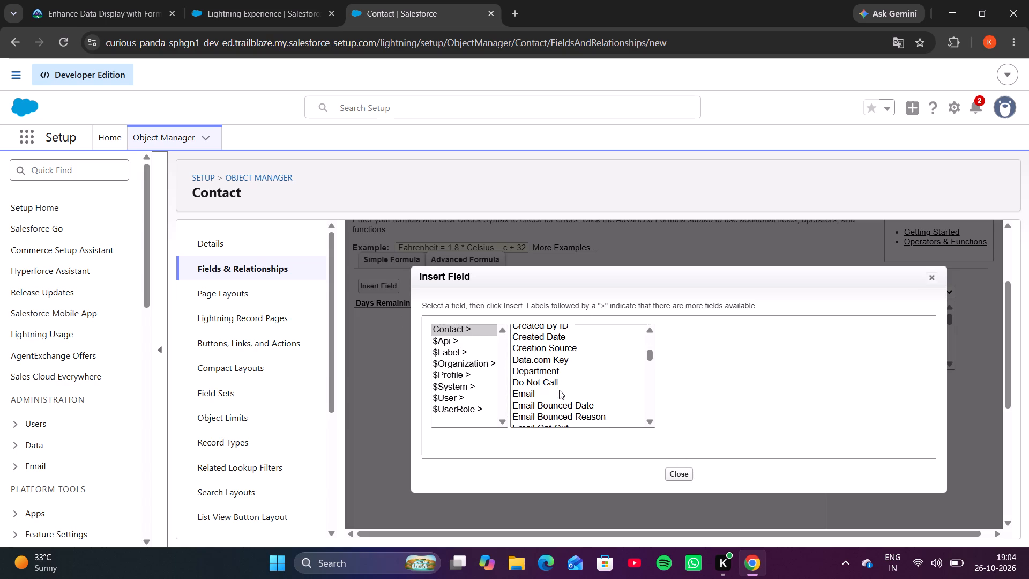
scroll(559, 390, "down", 1)
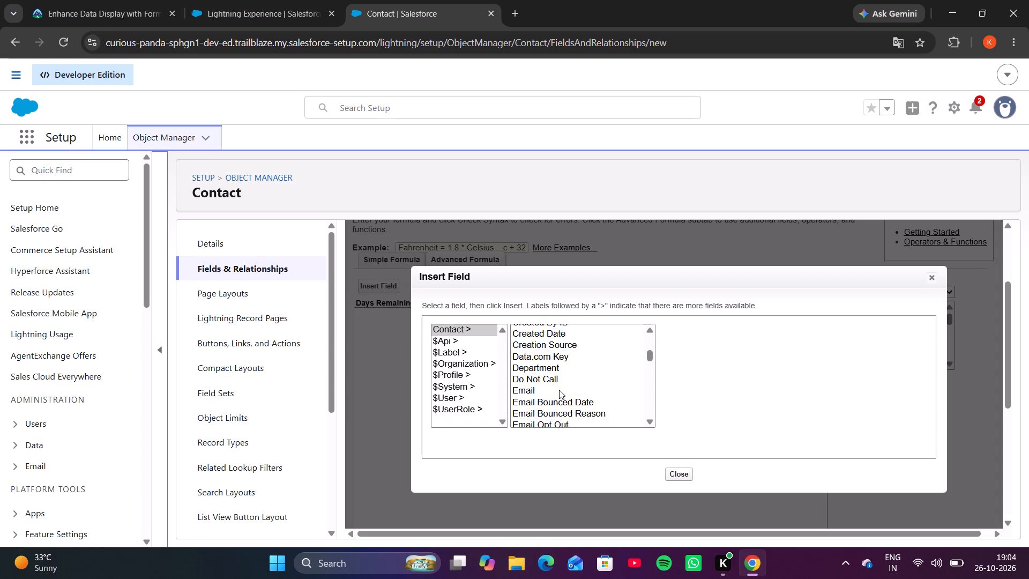
scroll(559, 390, "down", 4)
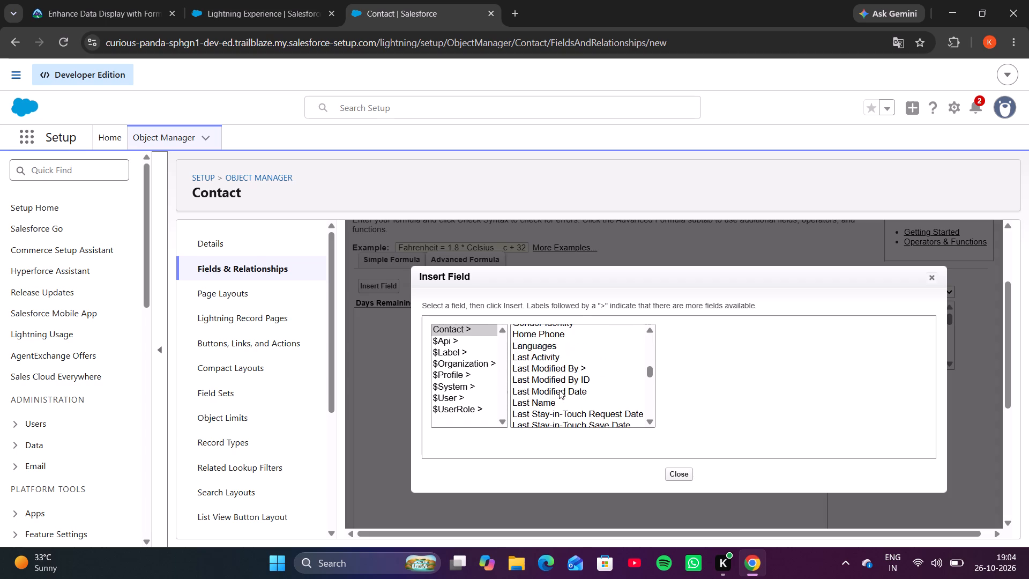
scroll(559, 390, "down", 3)
scroll(559, 390, "up", 10)
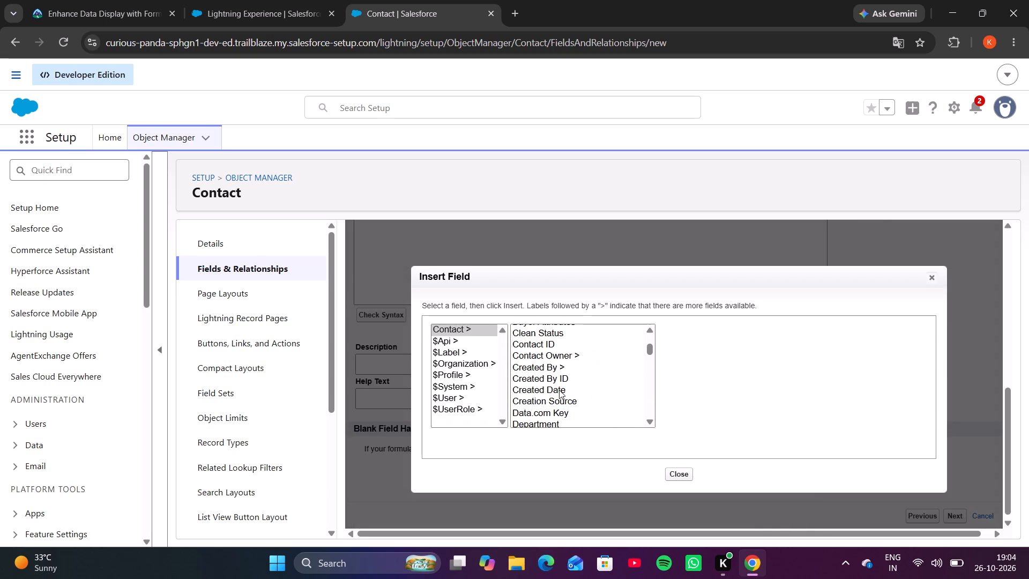
scroll(559, 390, "down", 2)
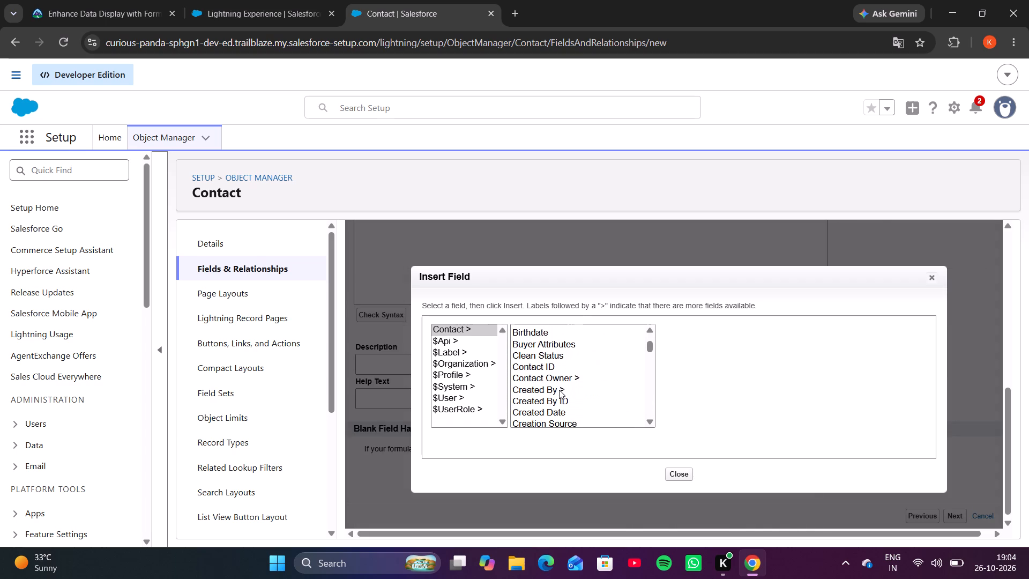
scroll(559, 390, "down", 3)
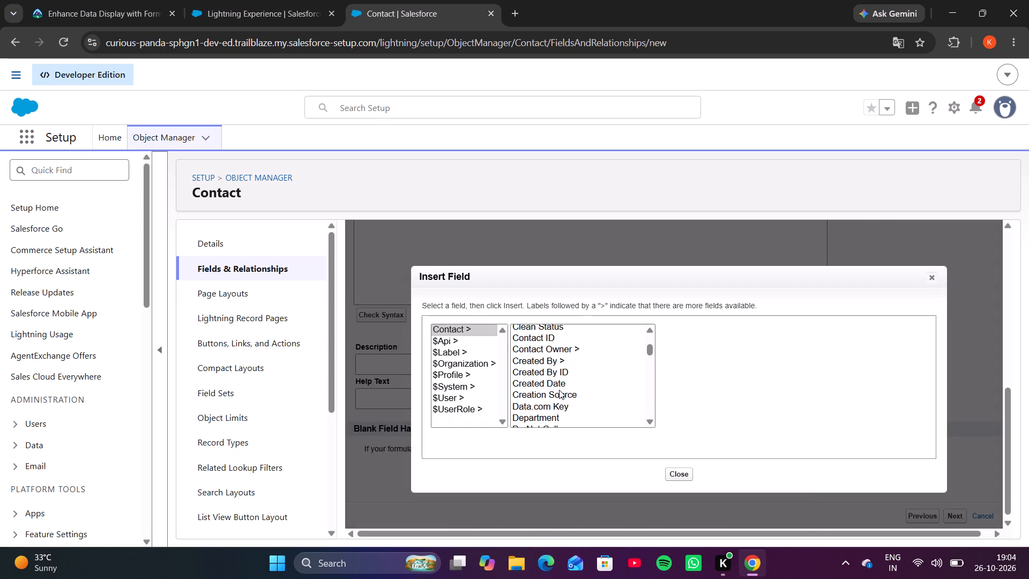
scroll(559, 390, "down", 2)
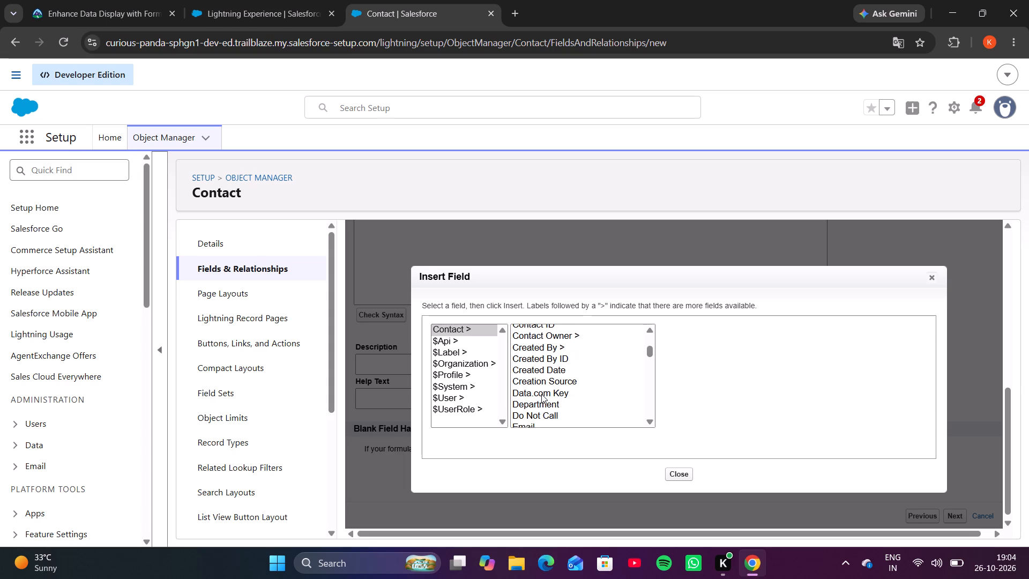
left_click(466, 329)
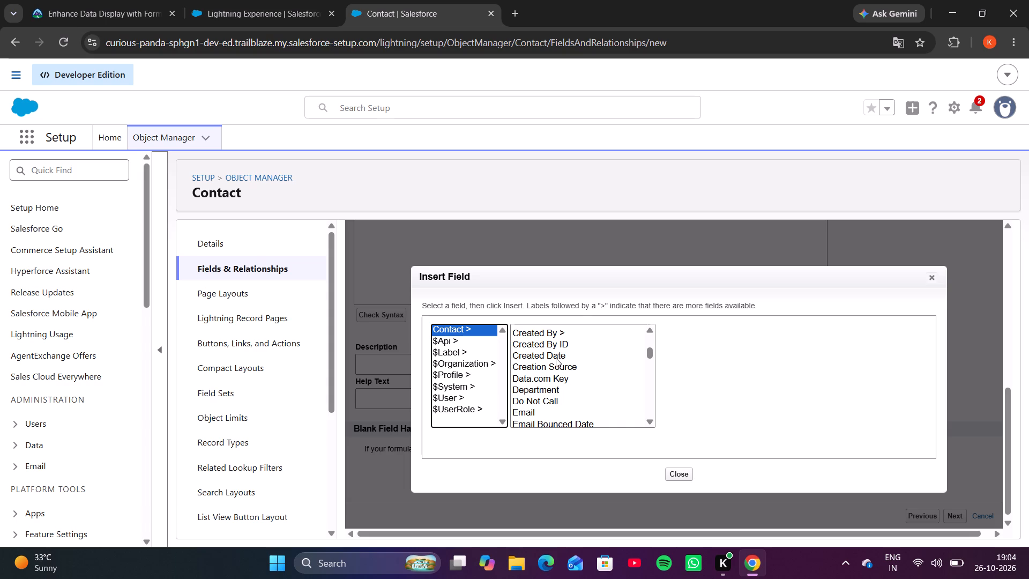
scroll(570, 402, "down", 1)
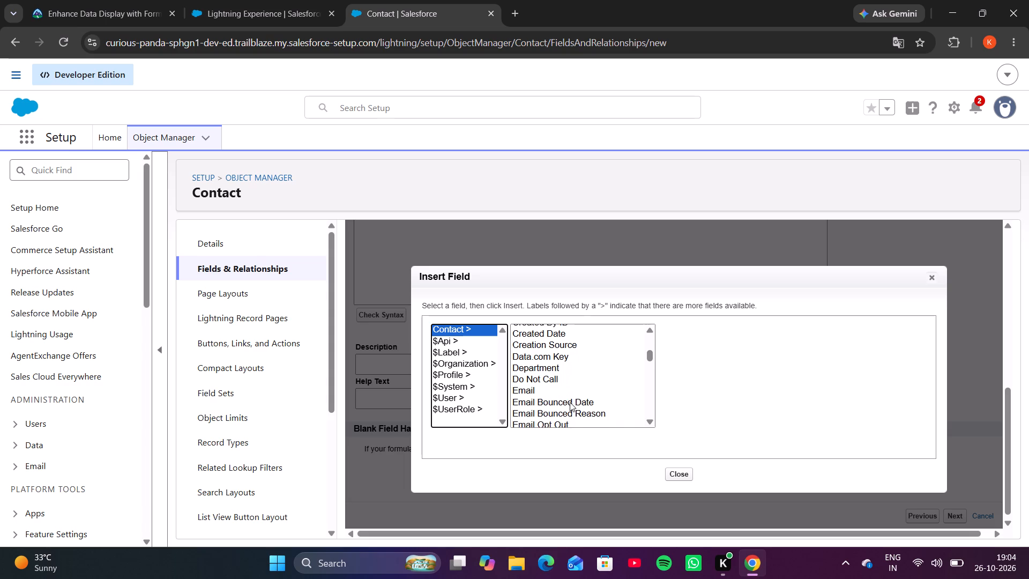
scroll(570, 402, "down", 1)
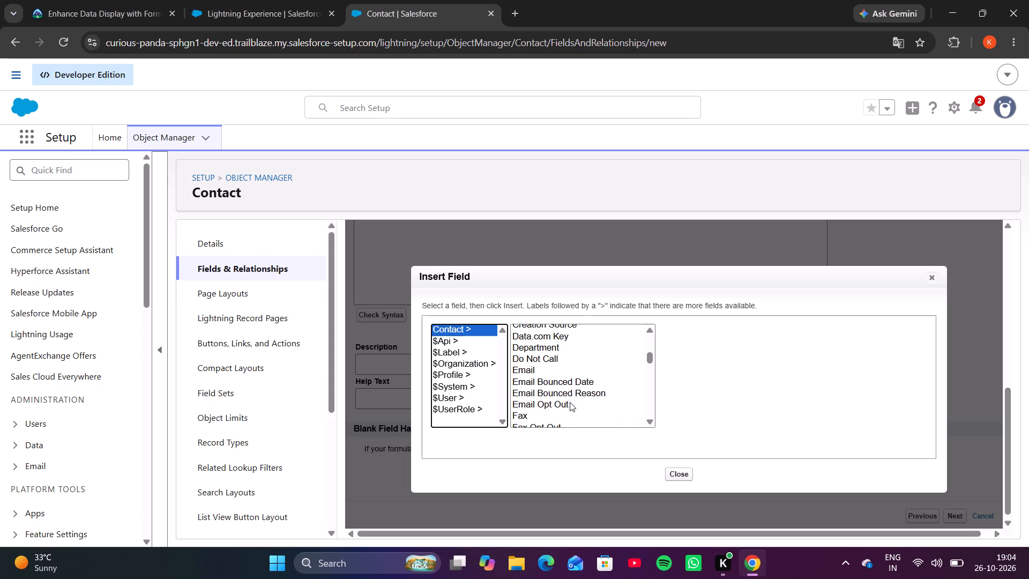
scroll(570, 402, "down", 1)
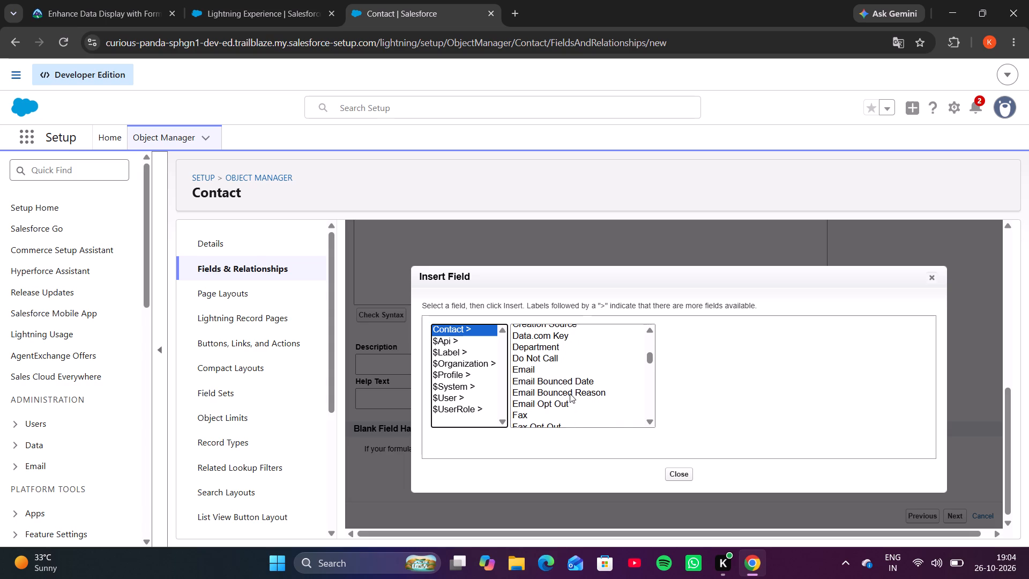
scroll(568, 394, "up", 1)
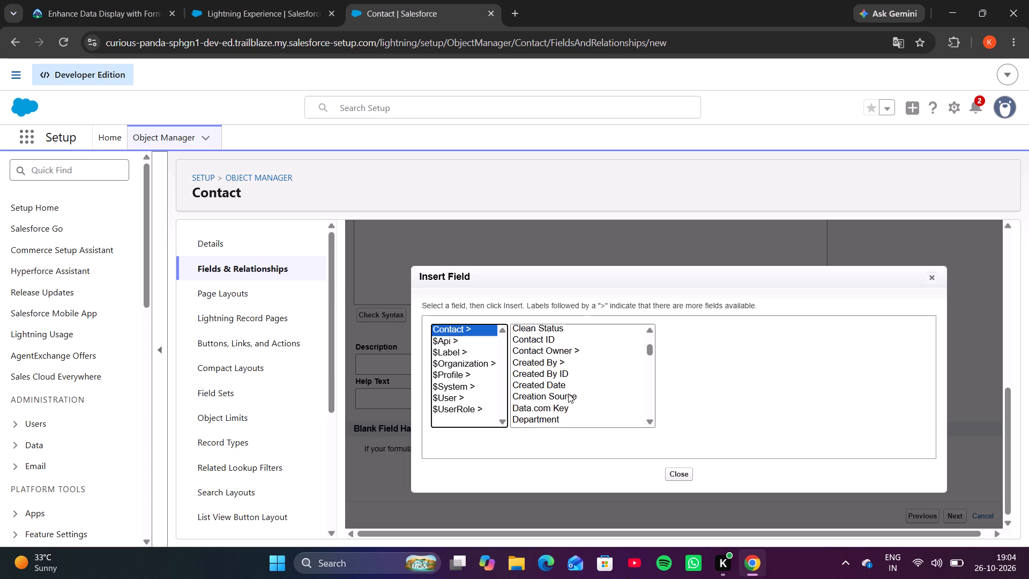
scroll(568, 394, "up", 2)
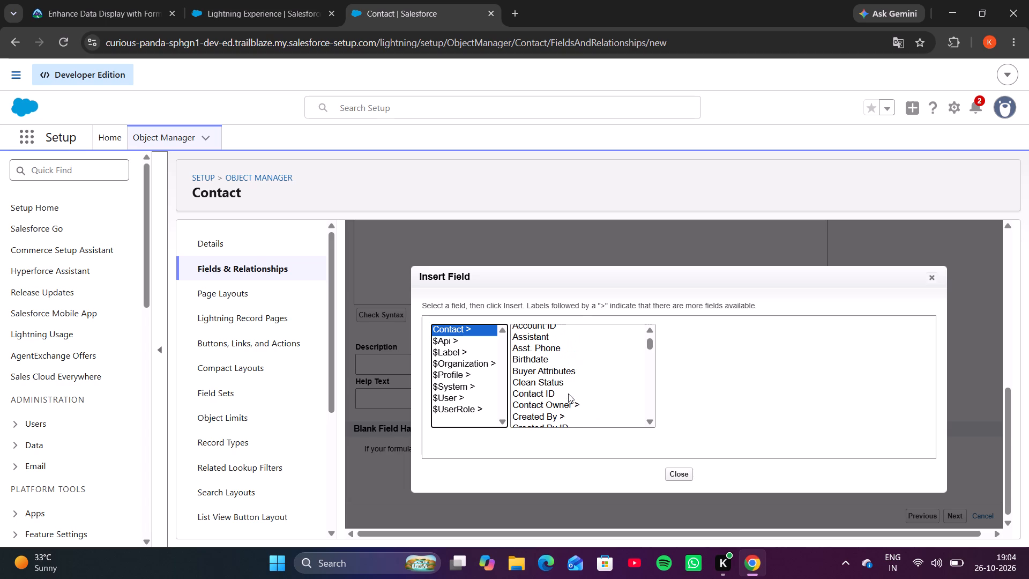
scroll(568, 394, "up", 1)
scroll(538, 410, "down", 2)
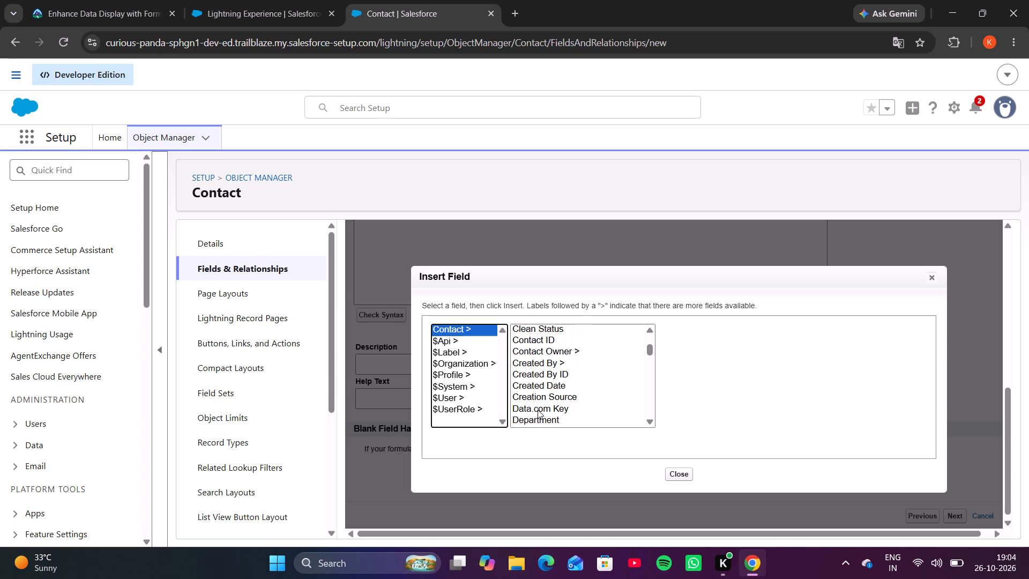
scroll(538, 410, "down", 2)
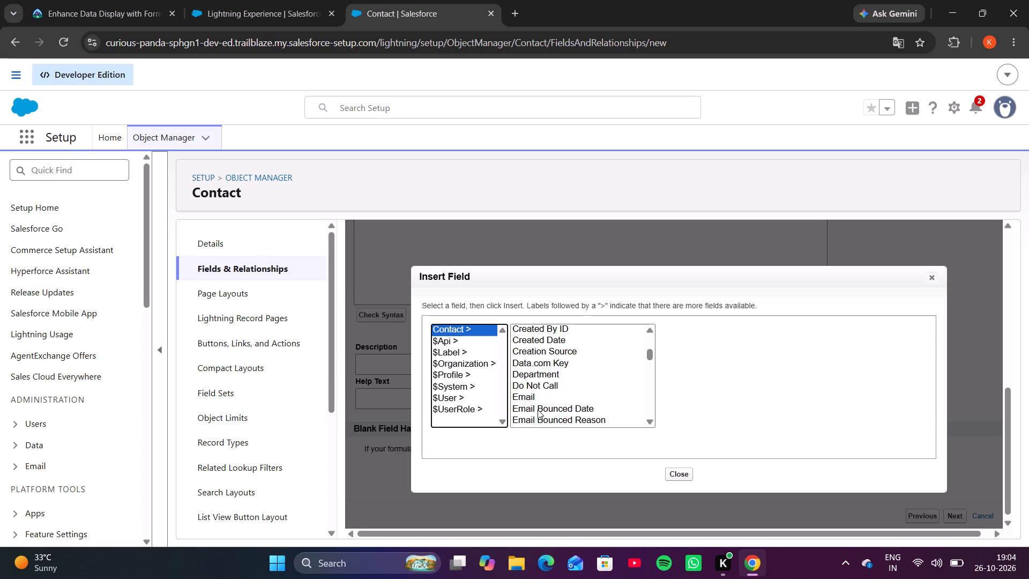
scroll(538, 410, "down", 3)
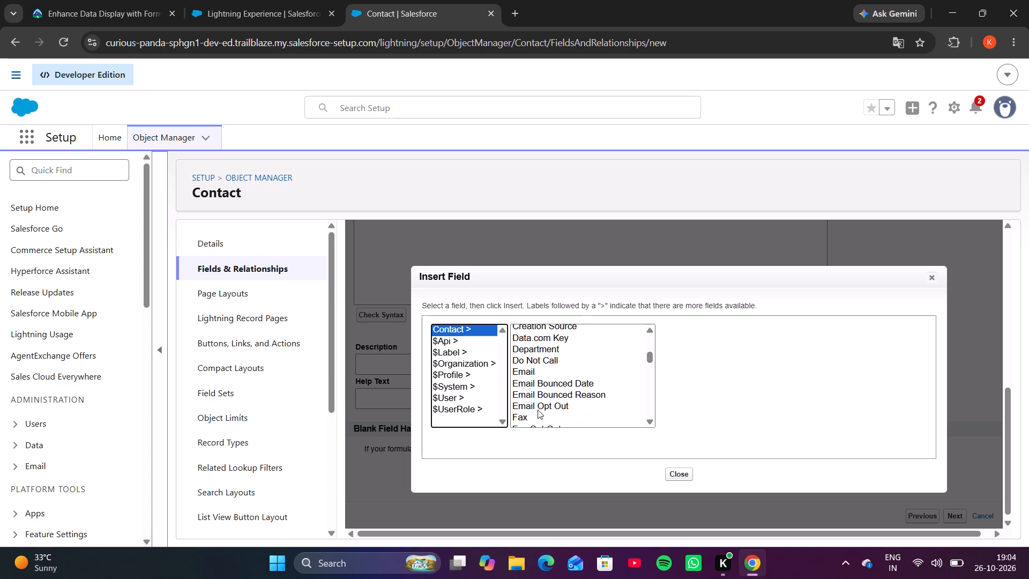
scroll(538, 410, "down", 3)
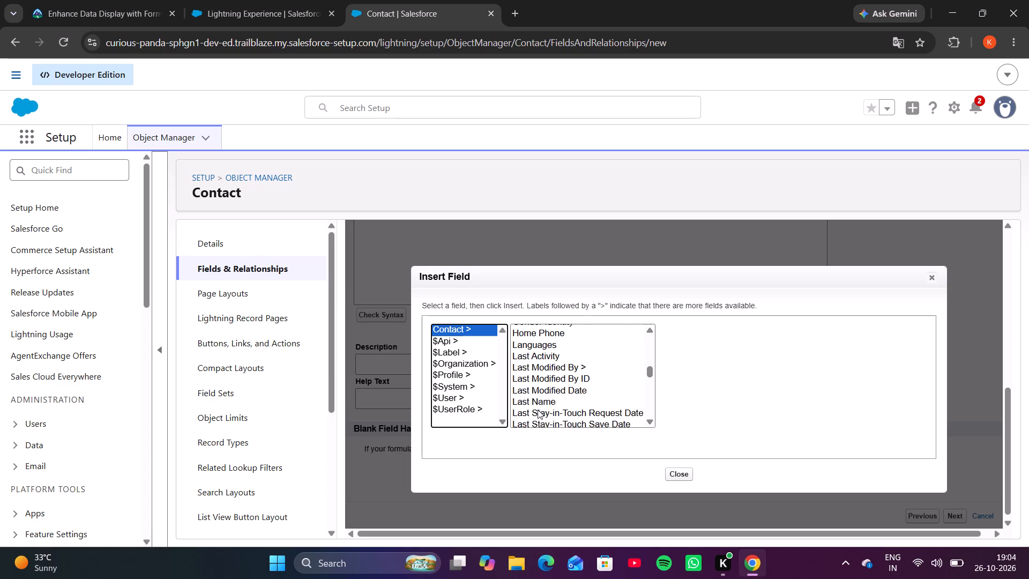
scroll(538, 410, "down", 2)
scroll(538, 410, "up", 7)
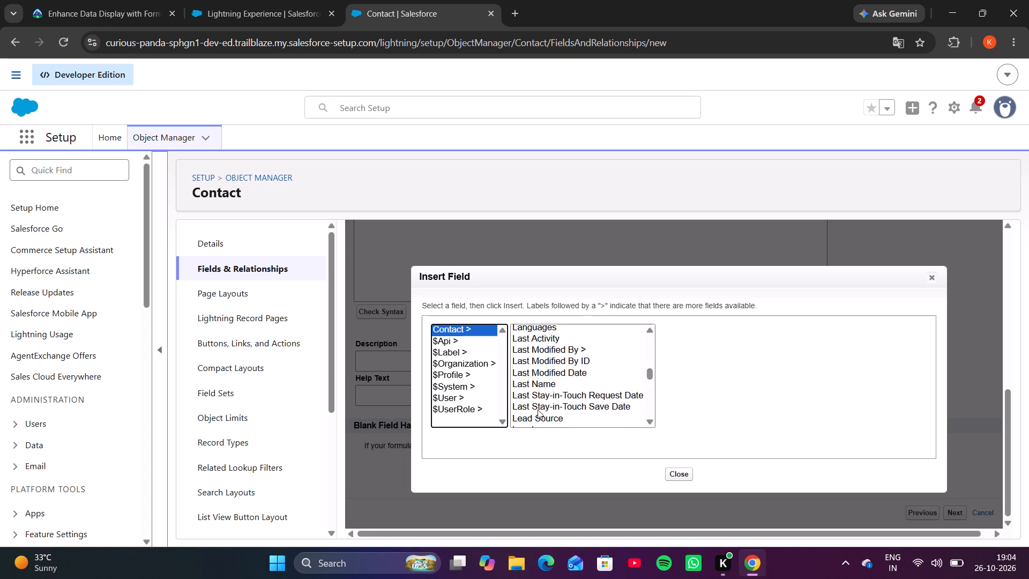
scroll(538, 410, "up", 10)
scroll(538, 410, "down", 1)
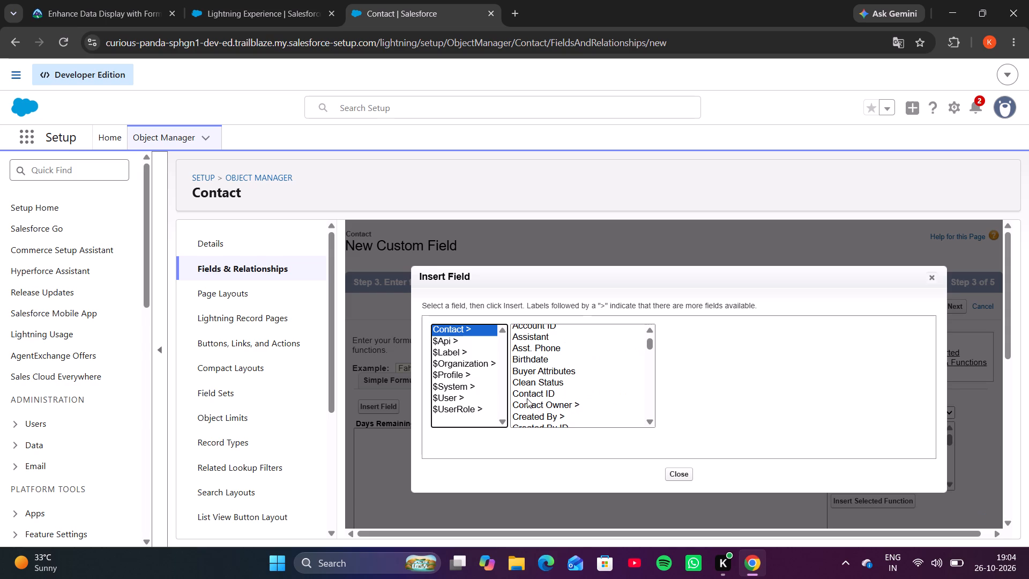
scroll(543, 407, "down", 1)
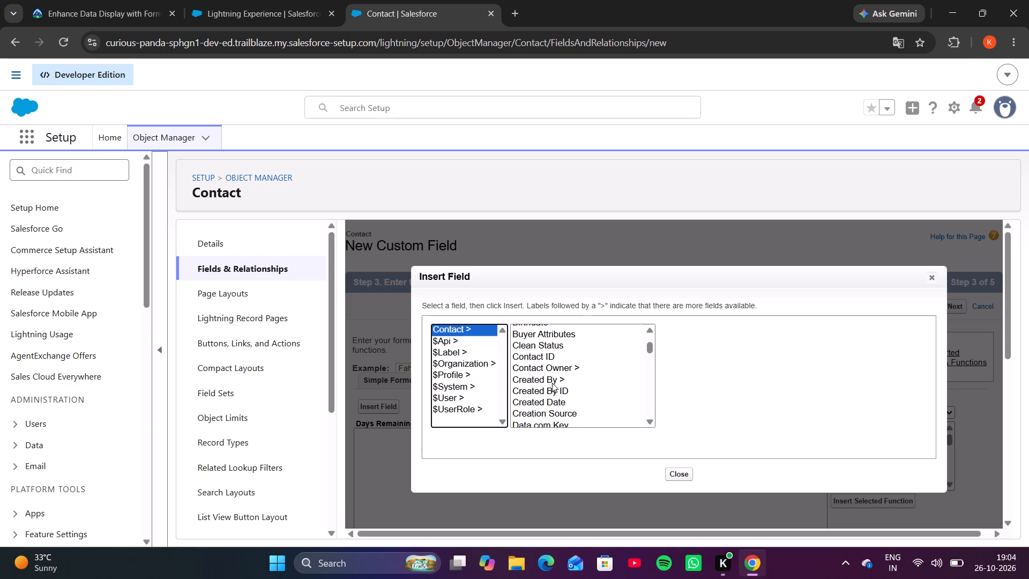
scroll(543, 404, "down", 1)
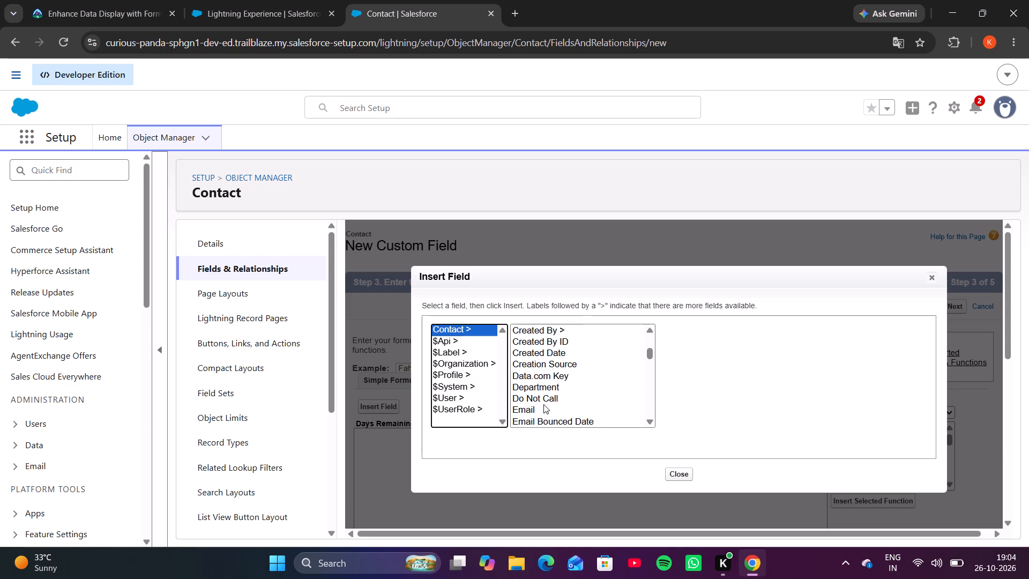
scroll(543, 404, "down", 1)
scroll(543, 404, "up", 4)
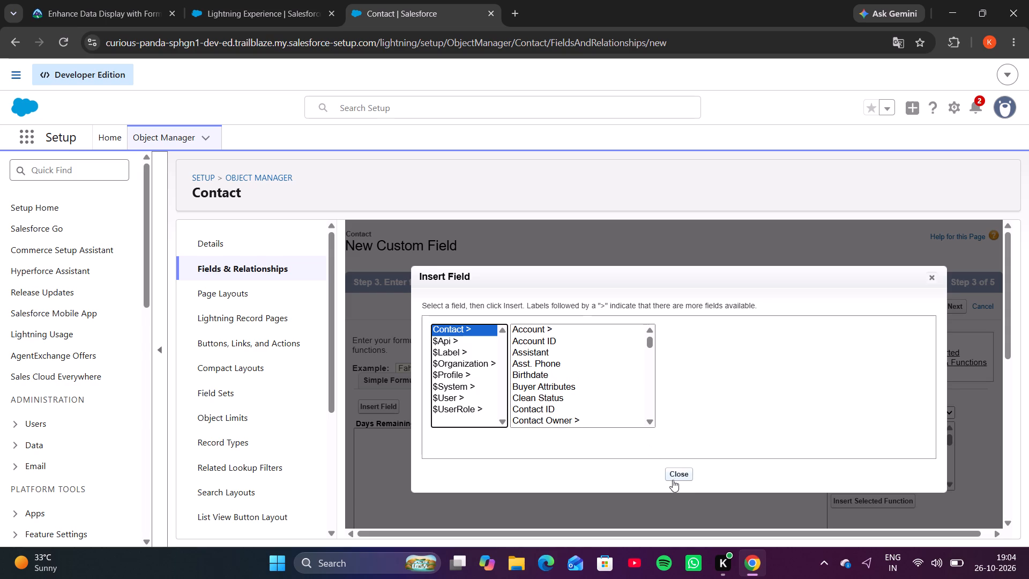
double_click(674, 476)
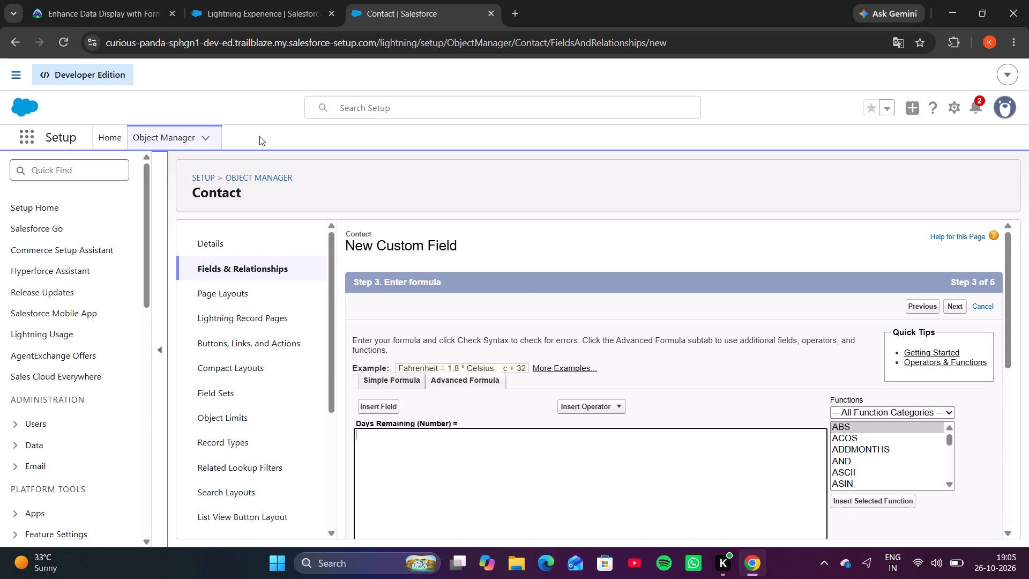
Close both Salesforce org browser tabs, abandoning the unsaved Contact field, and return to the Trailhead challenge page.
left_click(334, 13)
left_click(334, 13)
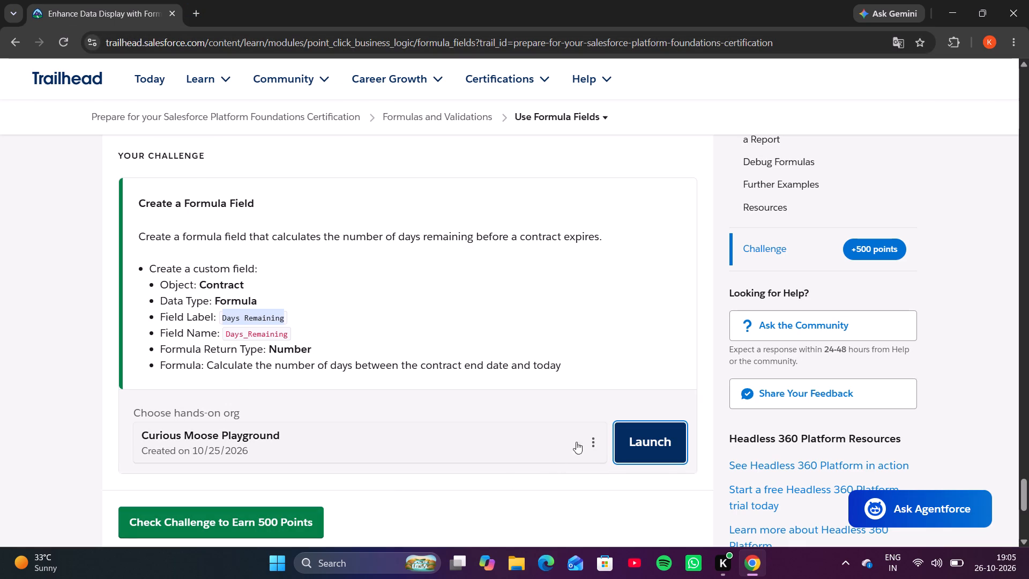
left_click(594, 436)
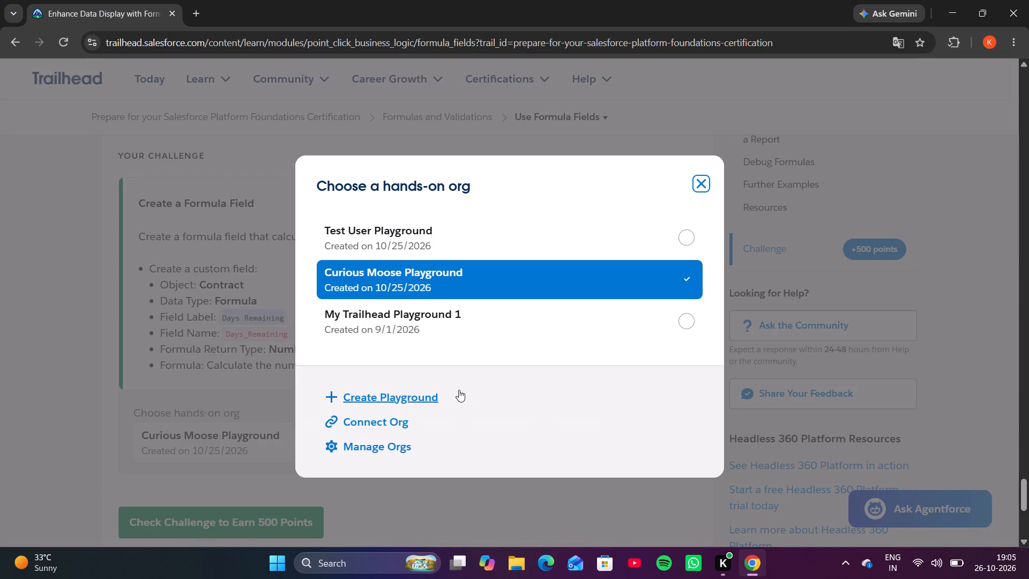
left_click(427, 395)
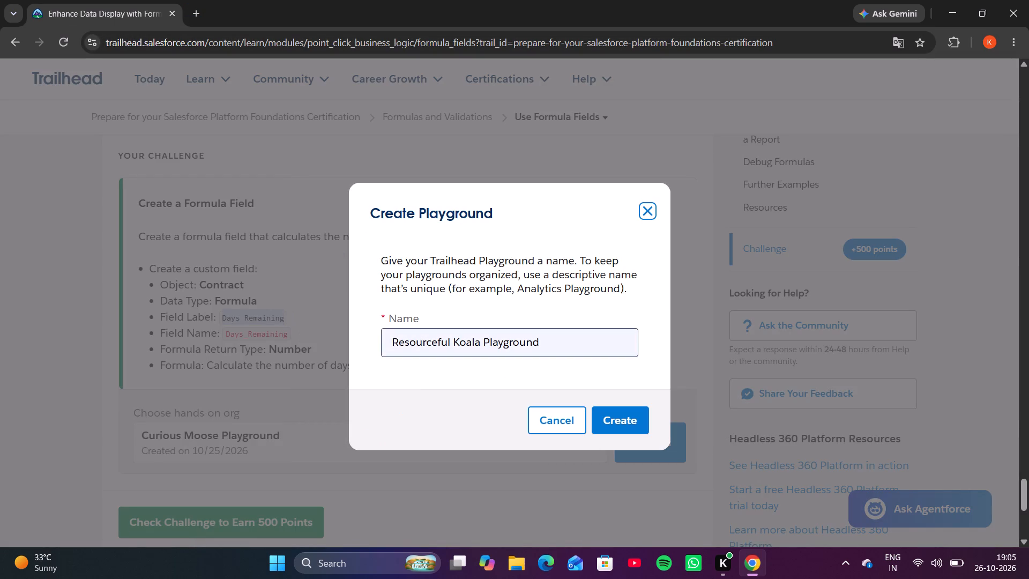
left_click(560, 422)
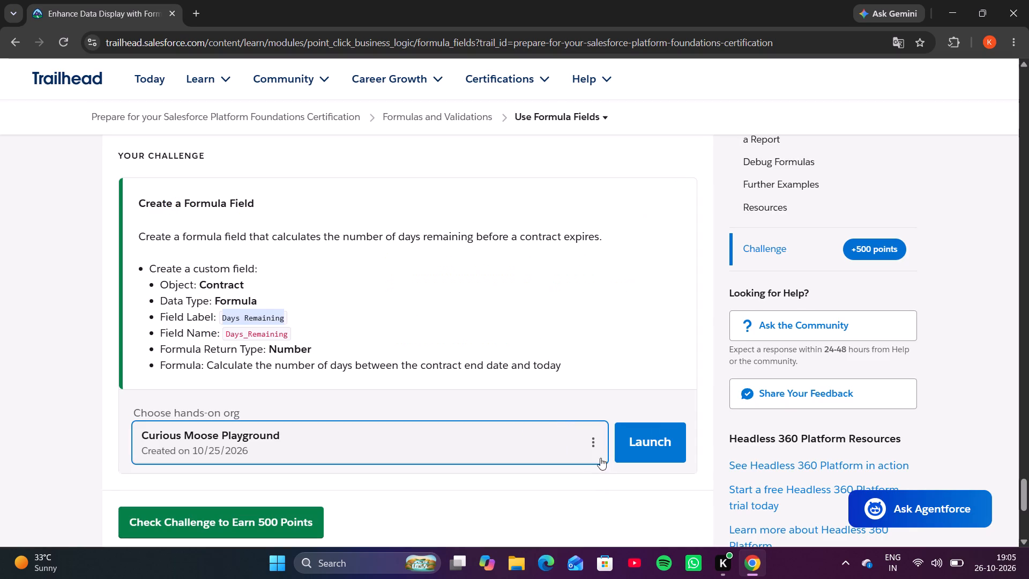
Start creating a new playground from the challenge's hands-on org choices.
left_click(588, 443)
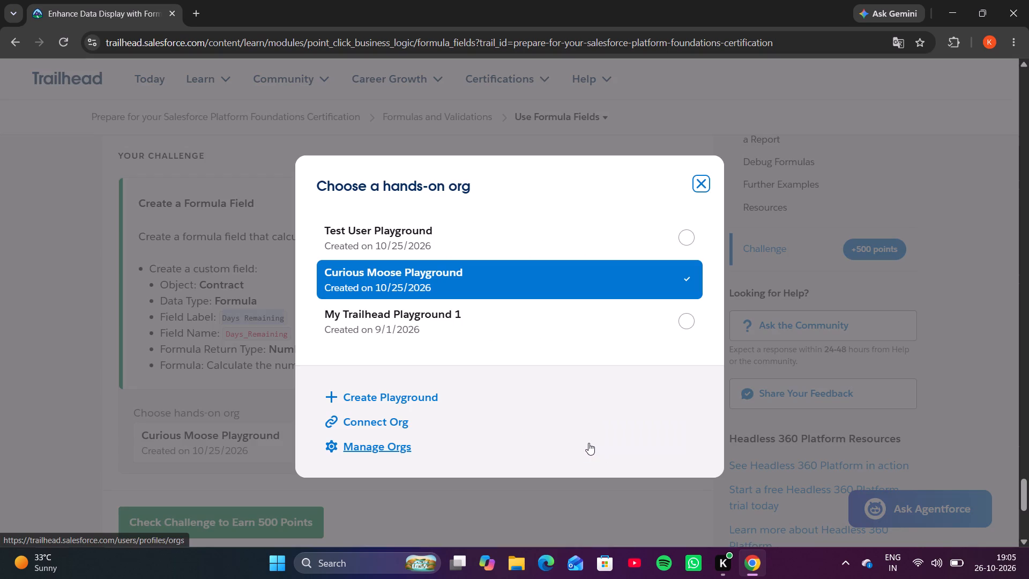
left_click(427, 399)
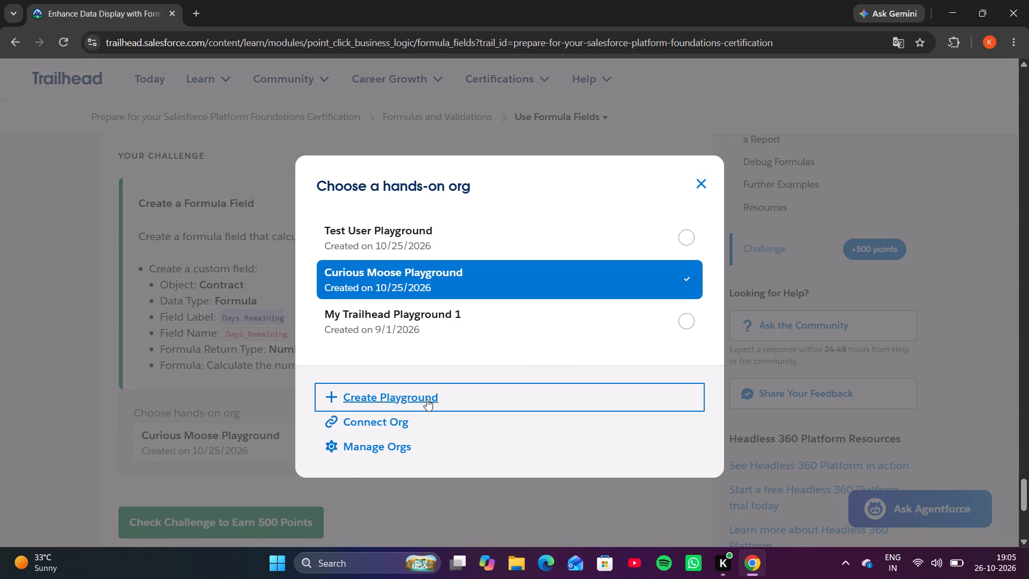
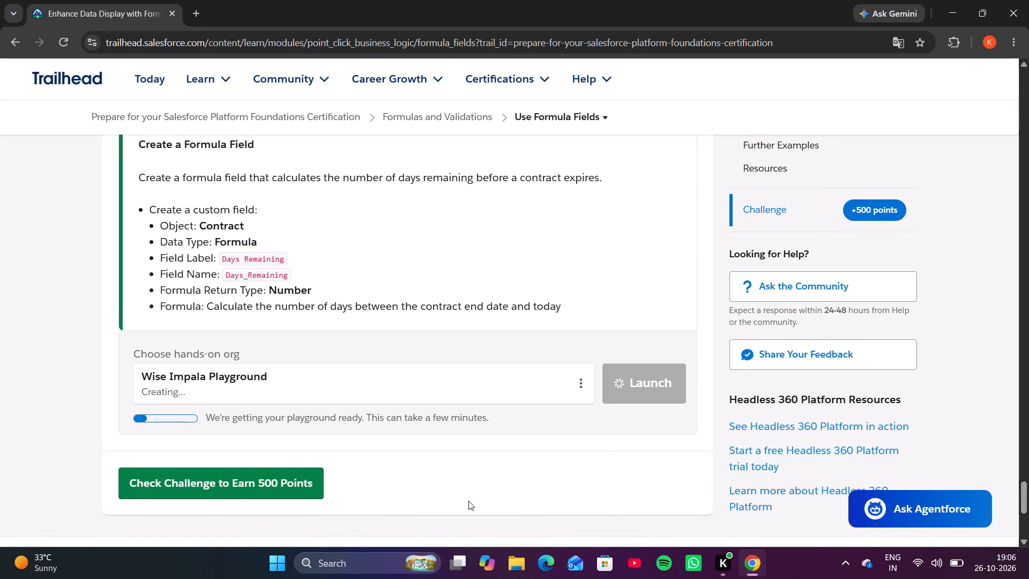
Open Paint and draw connected freehand brush strokes forming a rough angular figure in the upper middle of the blank canvas.
left_click(388, 562)
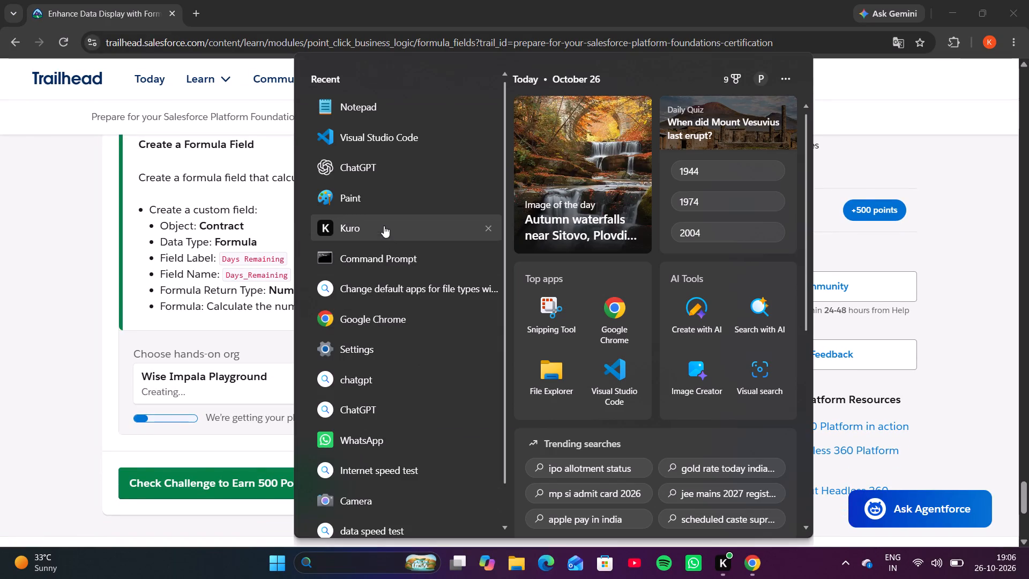
left_click(375, 203)
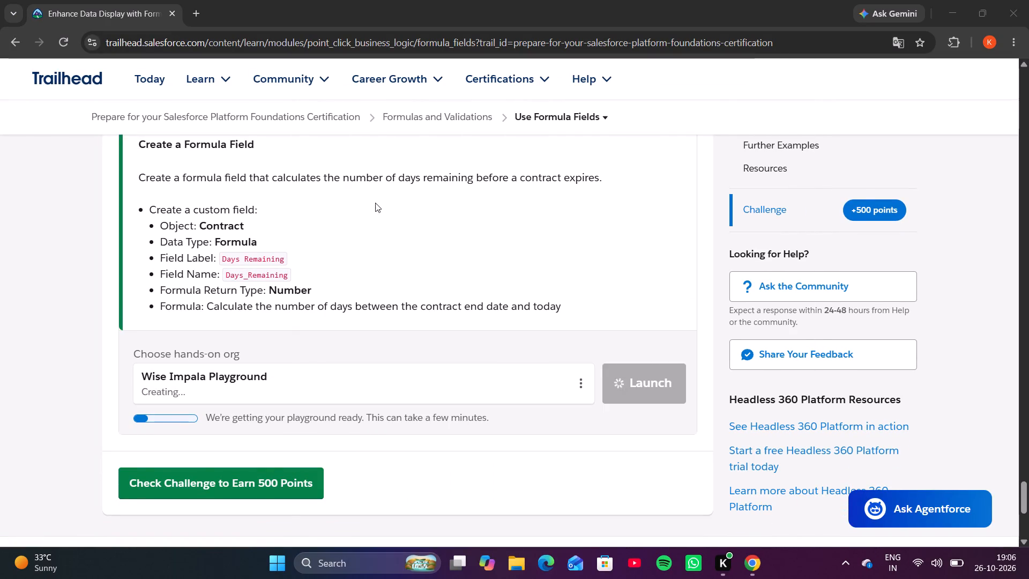
left_click_drag(408, 211, 423, 221)
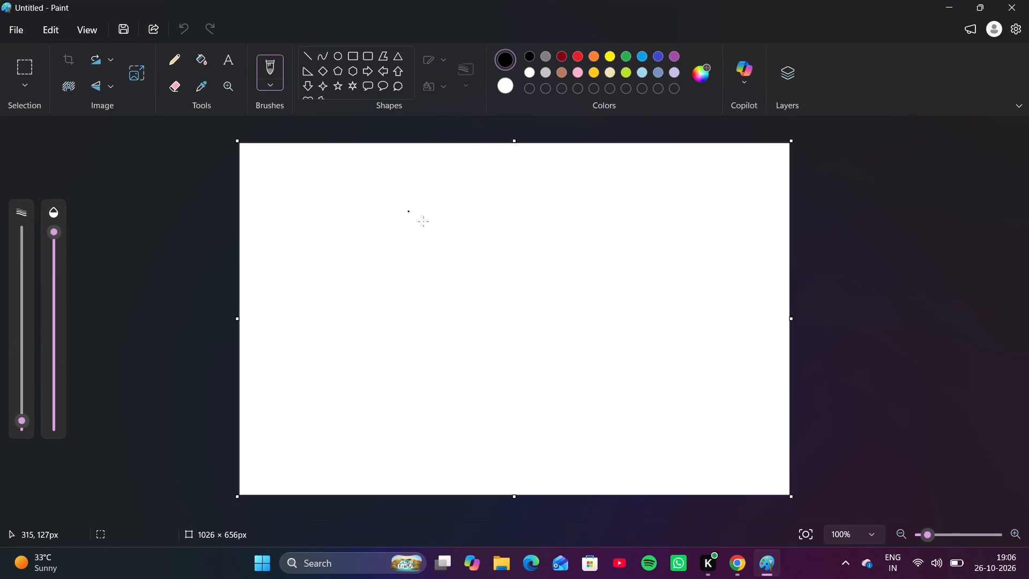
left_click_drag(423, 221, 455, 248)
left_click_drag(453, 246, 476, 204)
left_click_drag(410, 209, 470, 206)
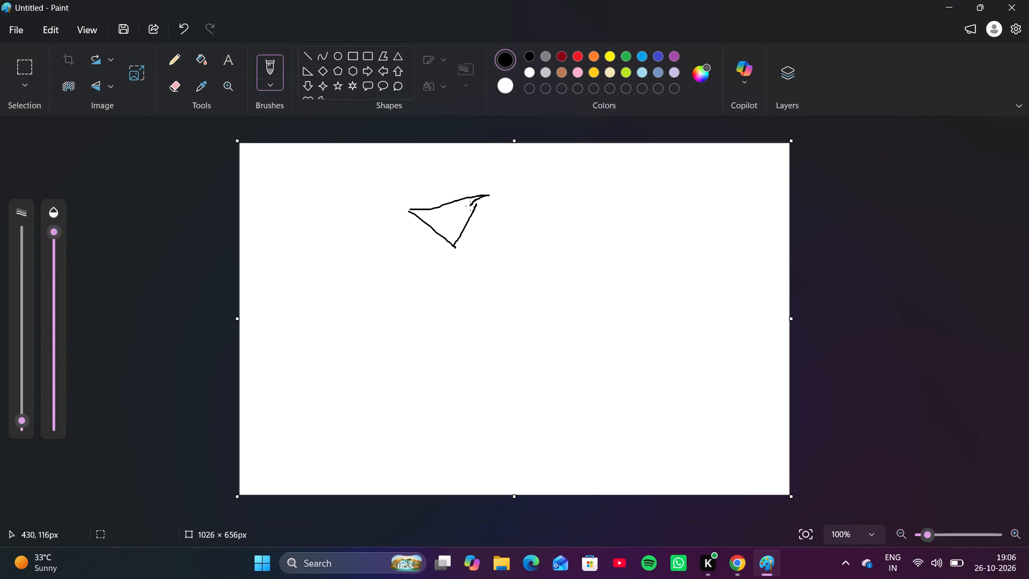
left_click_drag(470, 206, 478, 206)
left_click_drag(478, 206, 483, 258)
left_click_drag(483, 258, 416, 263)
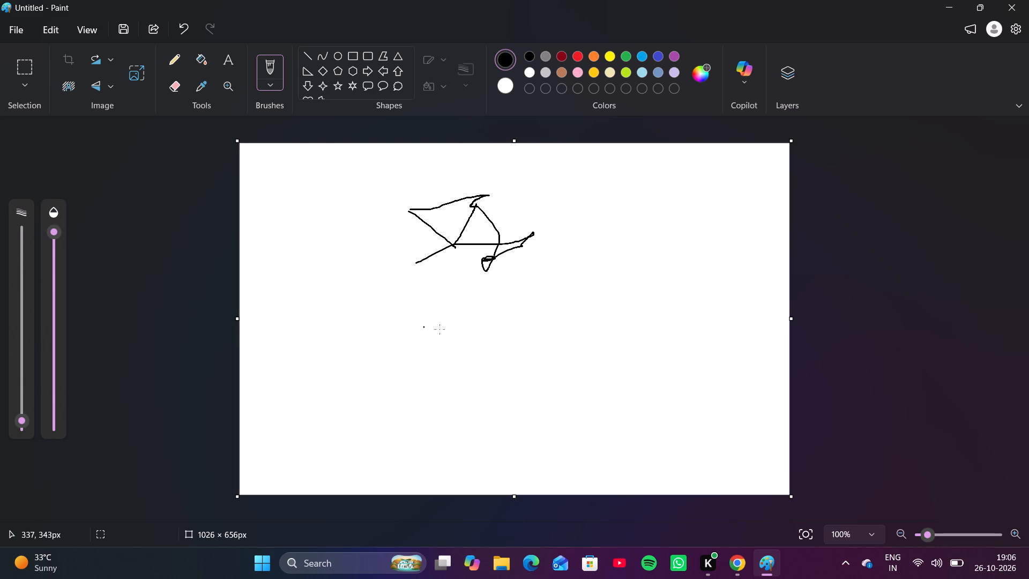
Draw a rectangle about 212 × 134 px with the Rectangle shape and move it into the canvas's upper-left corner.
left_click_drag(349, 54, 260, 154)
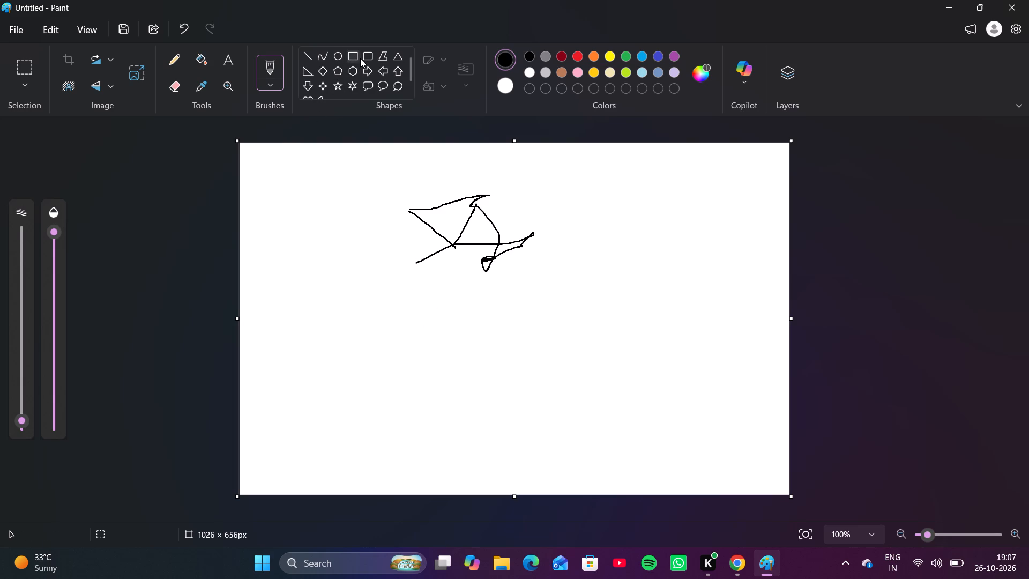
left_click(353, 55)
left_click_drag(267, 161, 381, 233)
left_click_drag(338, 200, 321, 190)
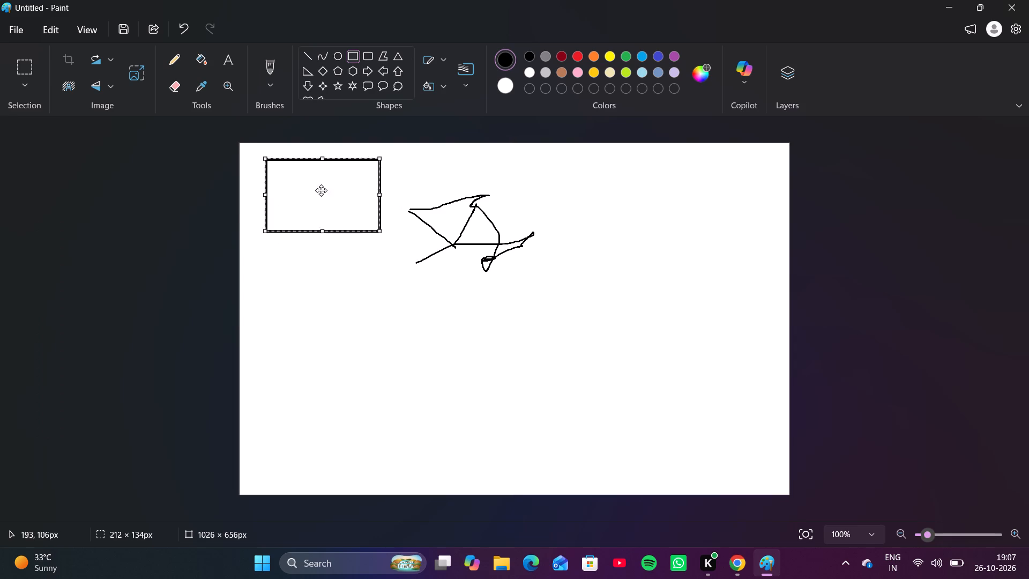
left_click_drag(321, 190, 313, 186)
Draw three progressively smaller rectangles in a row beside the first one, the smallest about 53 × 33 px.
left_click_drag(381, 169, 490, 196)
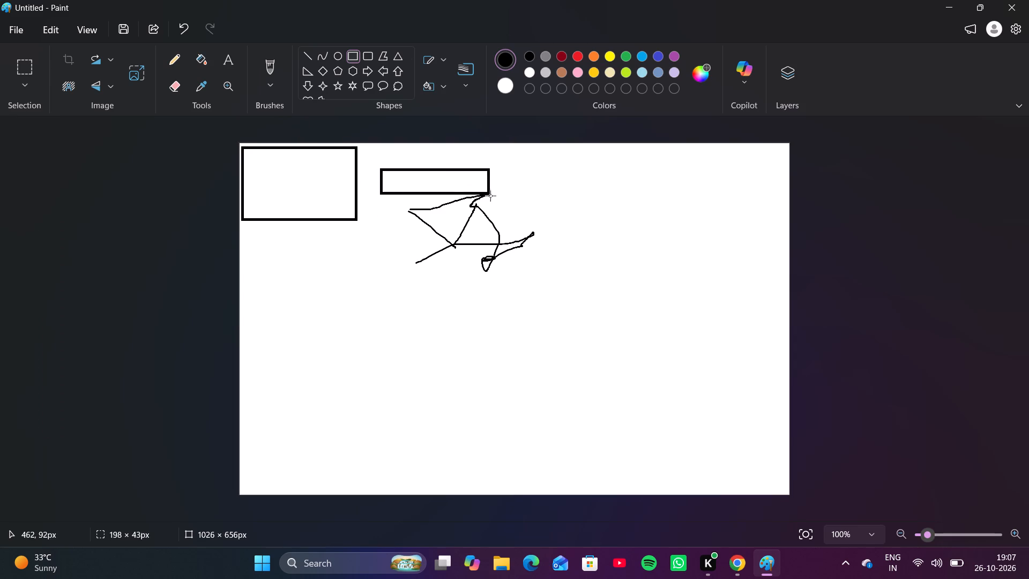
left_click_drag(490, 196, 499, 205)
left_click_drag(520, 177, 571, 205)
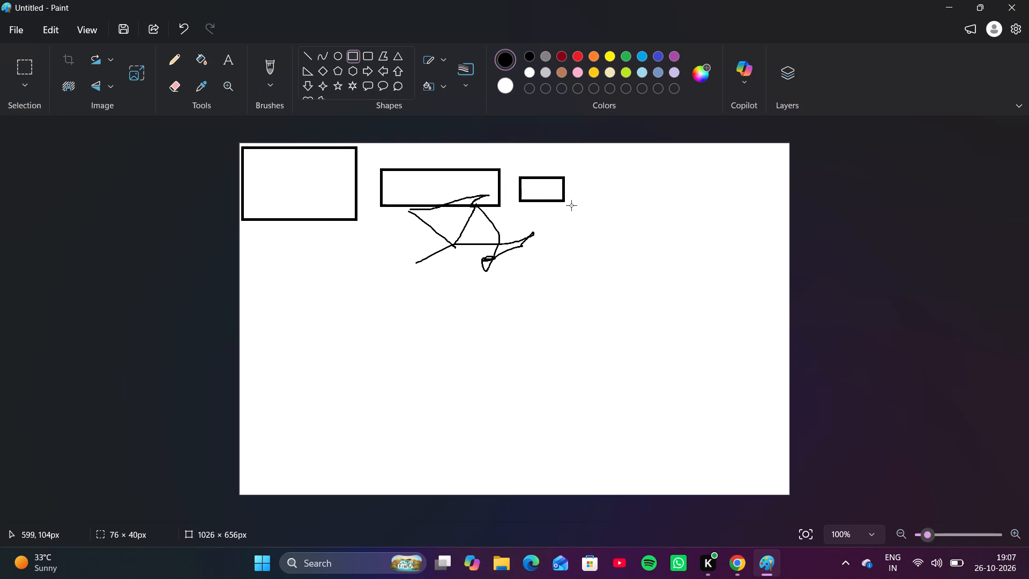
left_click_drag(571, 205, 573, 206)
left_click_drag(588, 192, 616, 210)
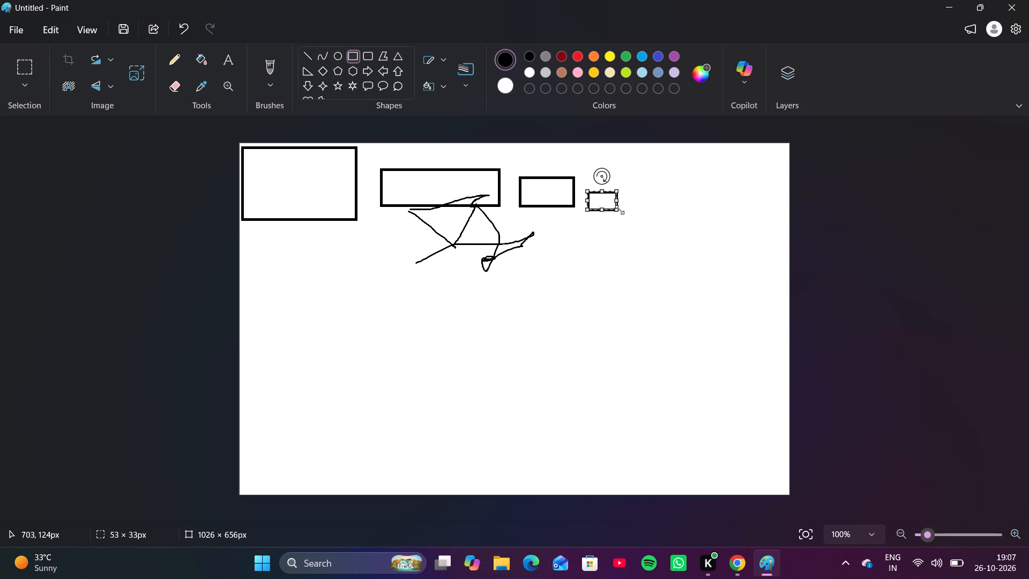
Draw a small rectangle after the row, flatten it into a wide horizontal bar, and add a tiny rectangle above it.
left_click_drag(629, 207, 657, 227)
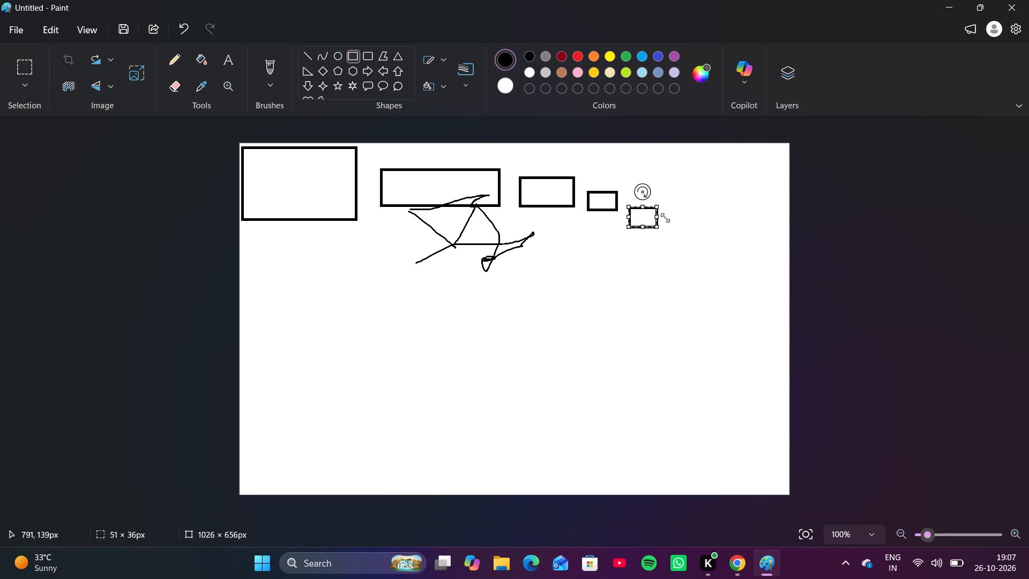
left_click_drag(665, 217, 693, 230)
left_click_drag(672, 204, 687, 211)
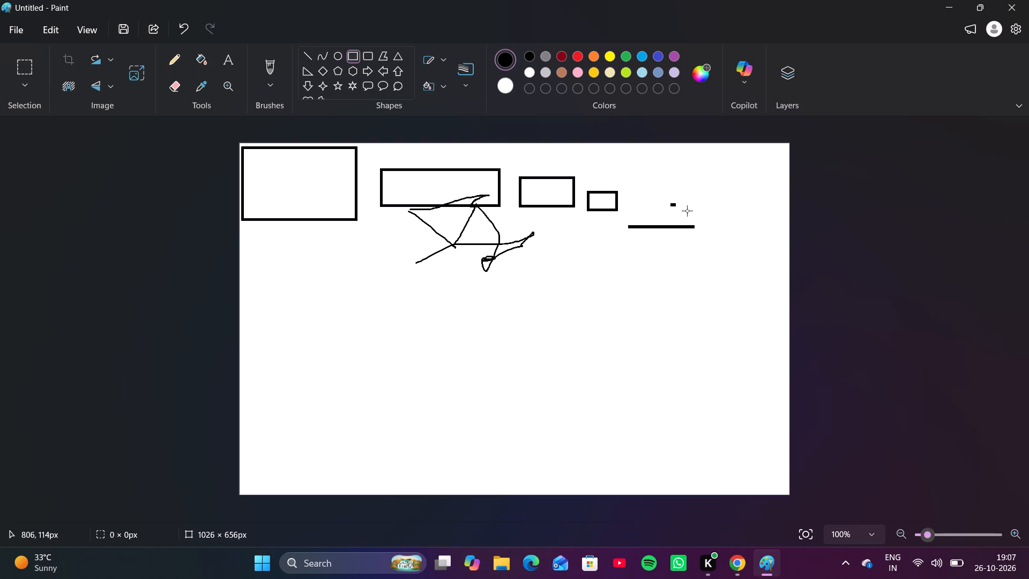
left_click_drag(687, 211, 692, 212)
Draw a tall rectangle about 33 × 104 px above the horizontal bar and resize it to about 79 × 110 px.
left_click_drag(659, 220, 651, 176)
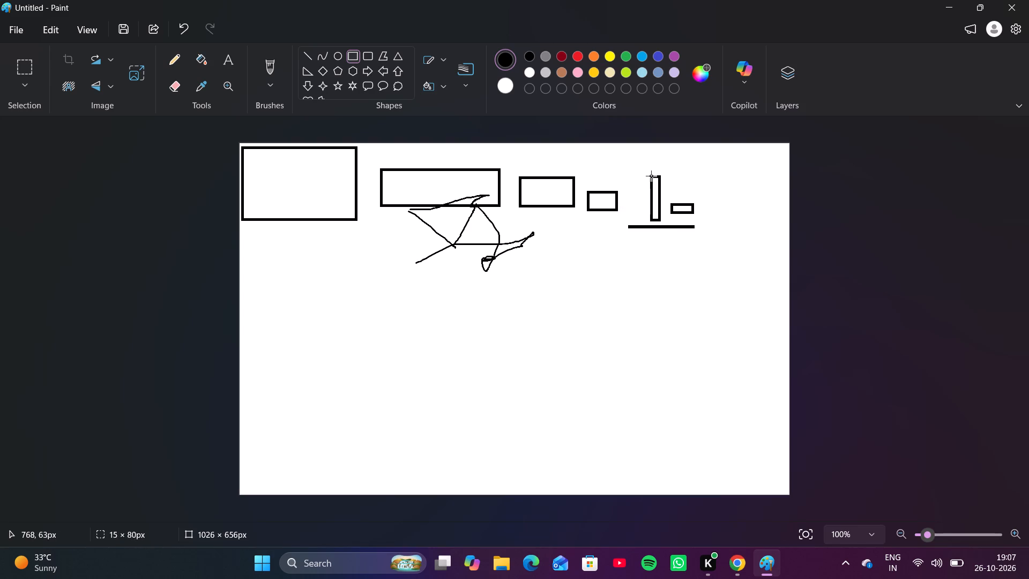
left_click_drag(651, 176, 642, 164)
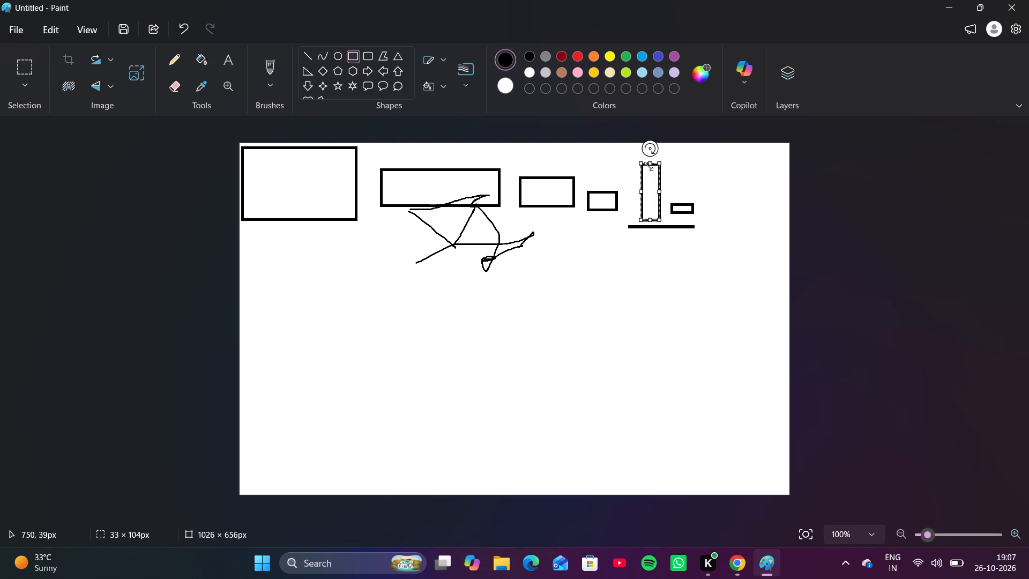
left_click_drag(669, 161, 684, 161)
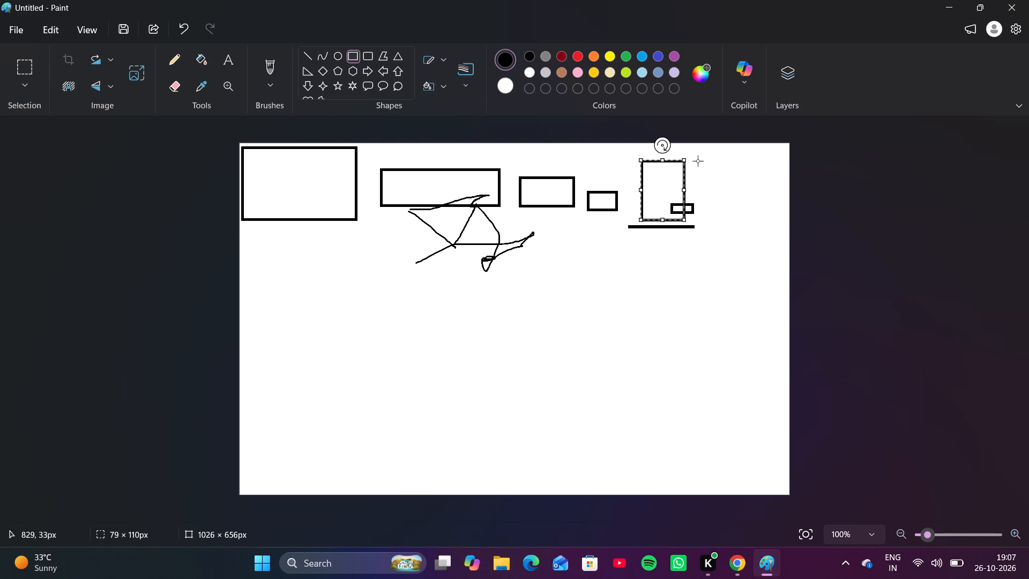
Draw six large overlapping rectangles around the small shapes in the canvas's upper-right area, the first about 159 × 235 px.
left_click_drag(703, 161, 617, 287)
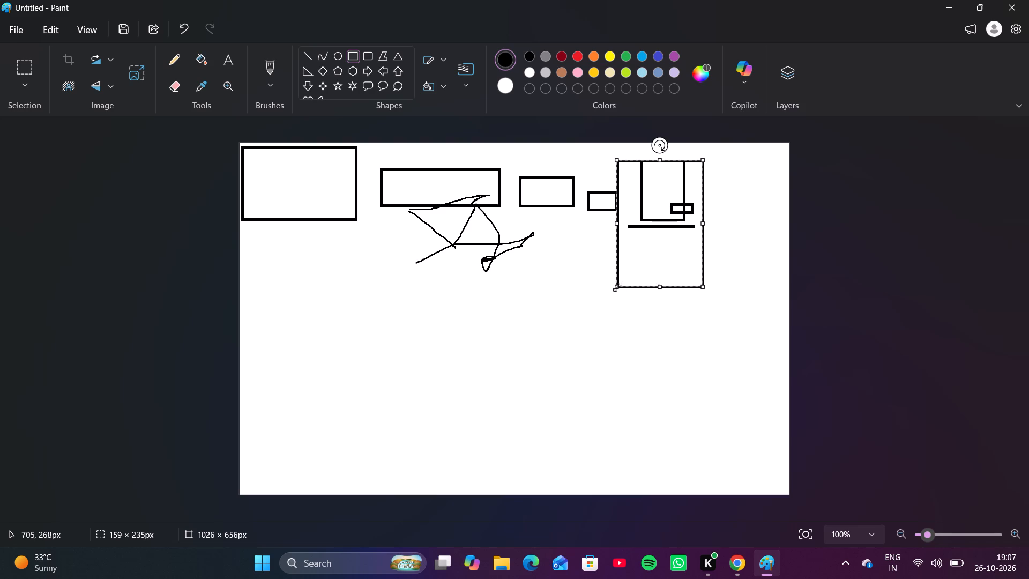
left_click_drag(744, 230, 654, 262)
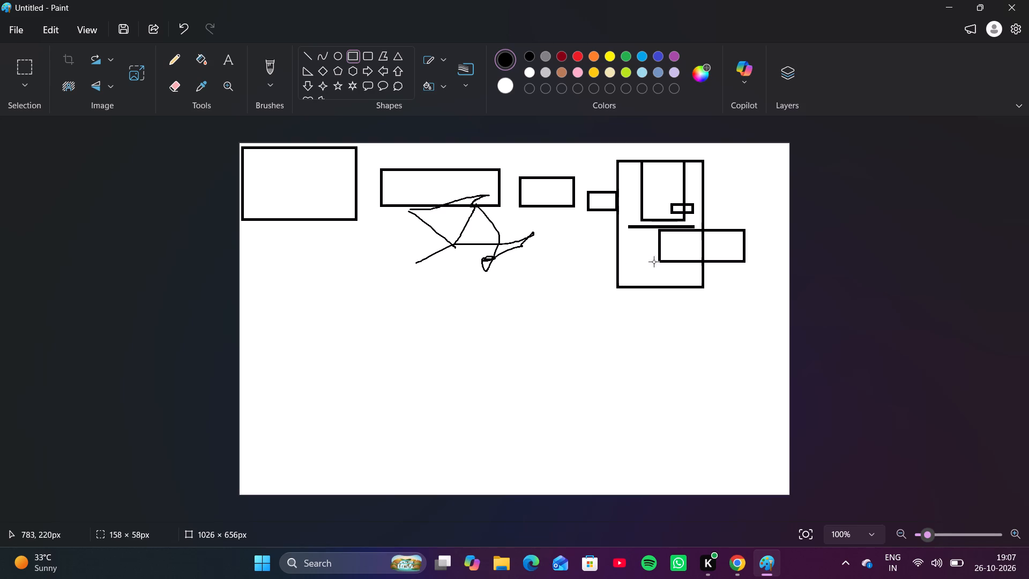
left_click_drag(654, 262, 623, 282)
left_click_drag(735, 203, 627, 276)
left_click_drag(717, 177, 641, 256)
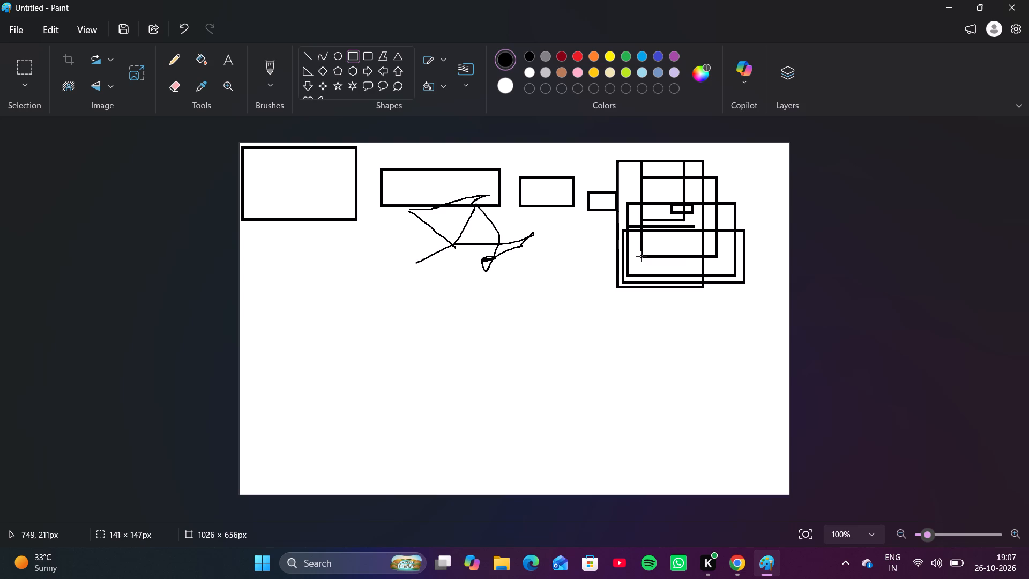
left_click_drag(641, 256, 632, 269)
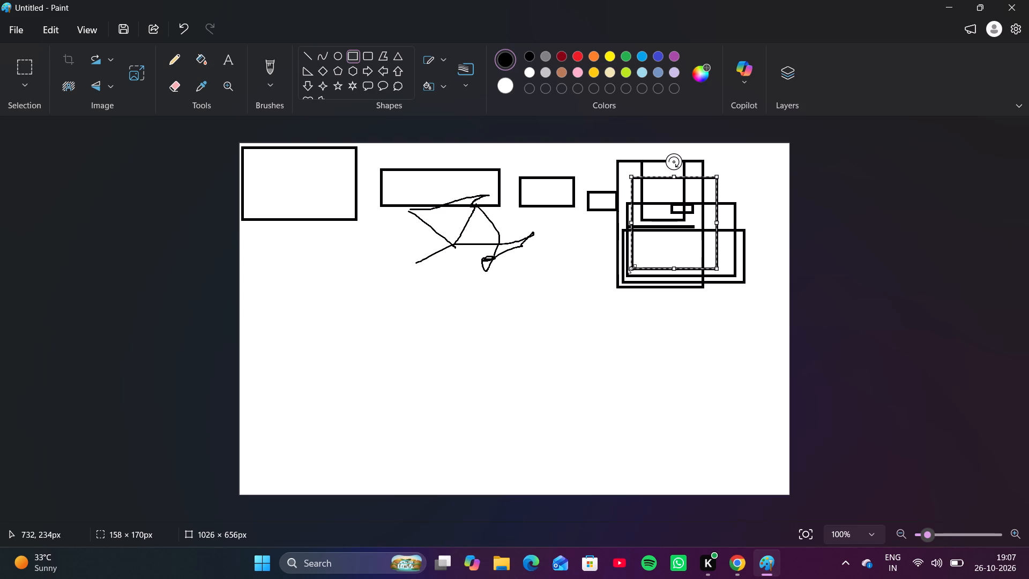
left_click_drag(704, 155, 653, 253)
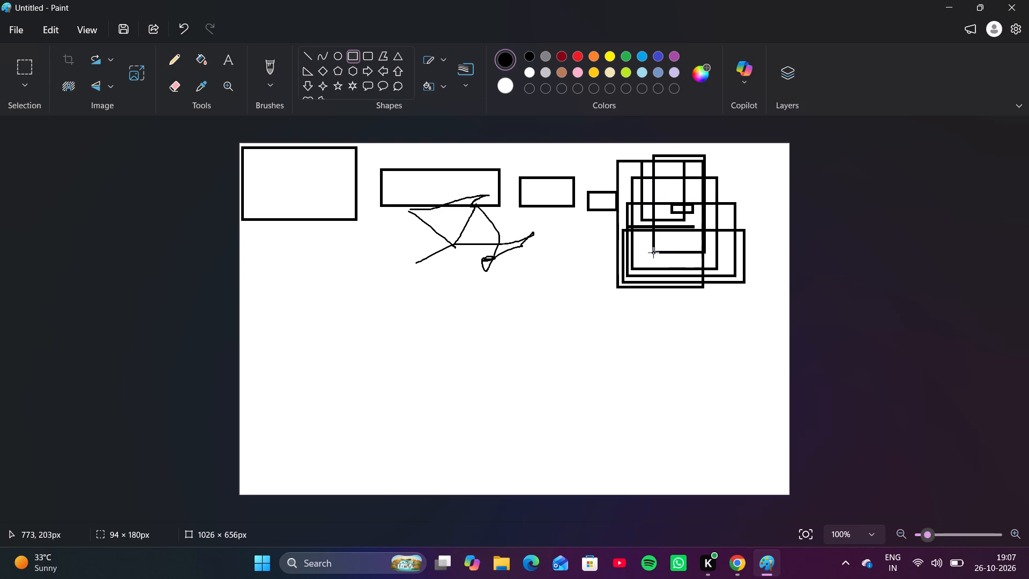
left_click_drag(653, 253, 640, 261)
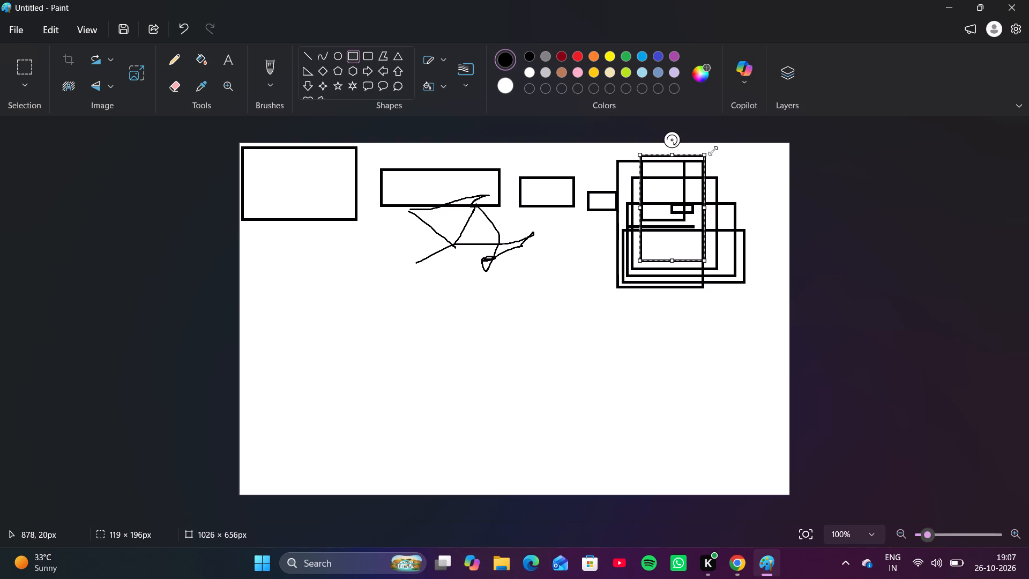
left_click_drag(721, 144, 654, 248)
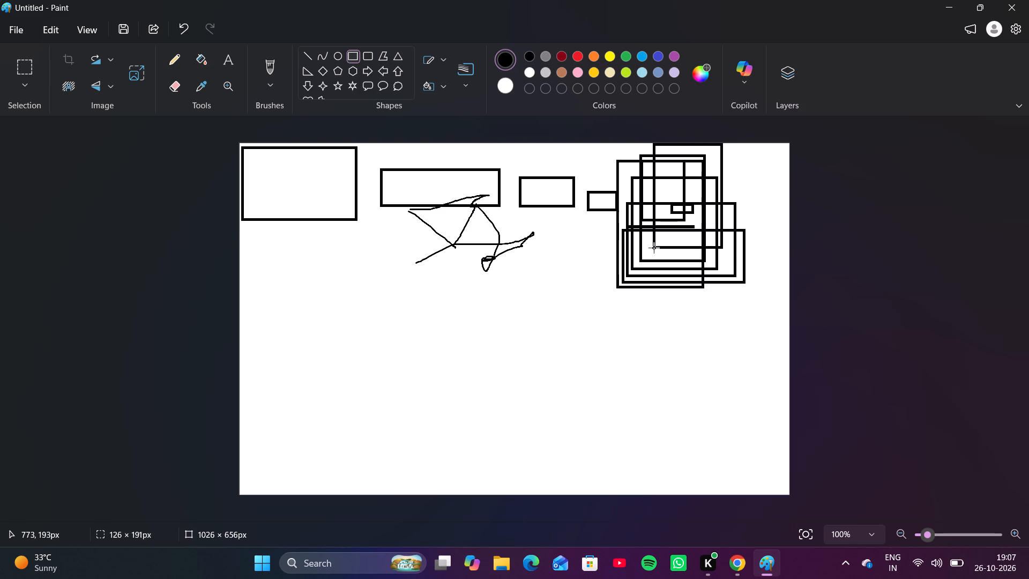
left_click_drag(654, 248, 645, 253)
Add another rectangle over the overlapping cluster, resize it to about 194 × 217 px, and shift it slightly downward.
left_click_drag(608, 286, 666, 203)
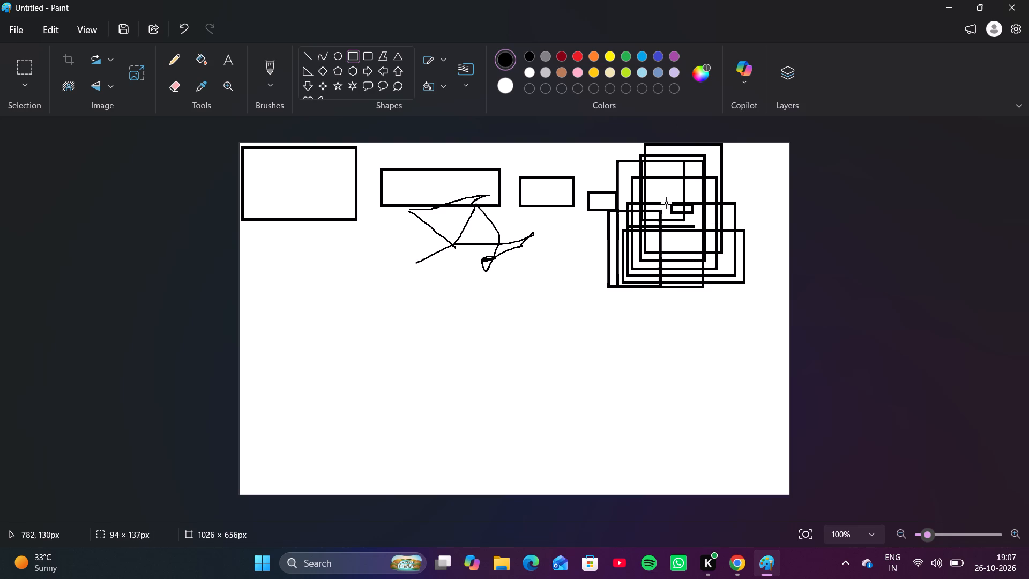
left_click_drag(666, 203, 715, 170)
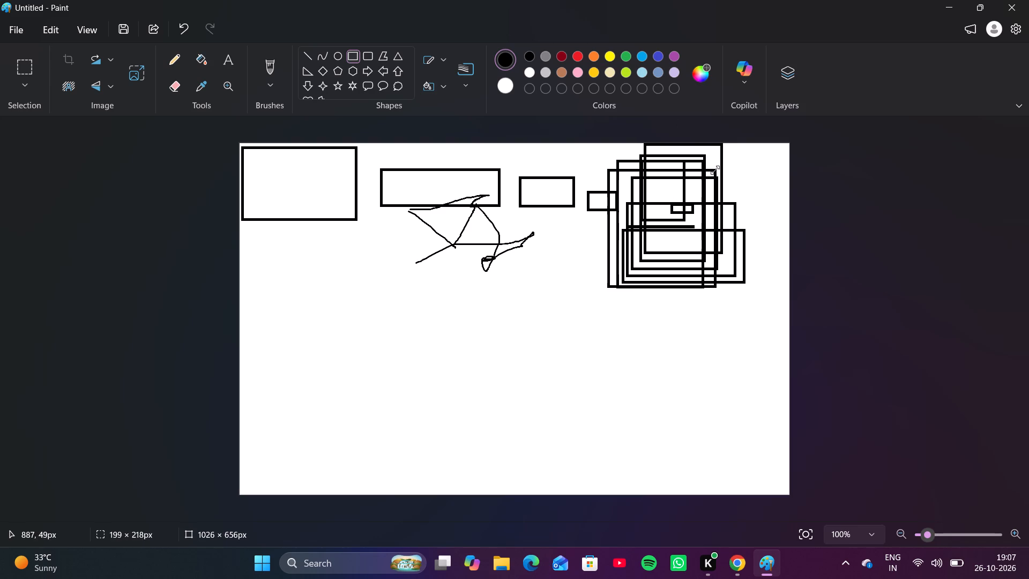
left_click_drag(607, 220, 611, 233)
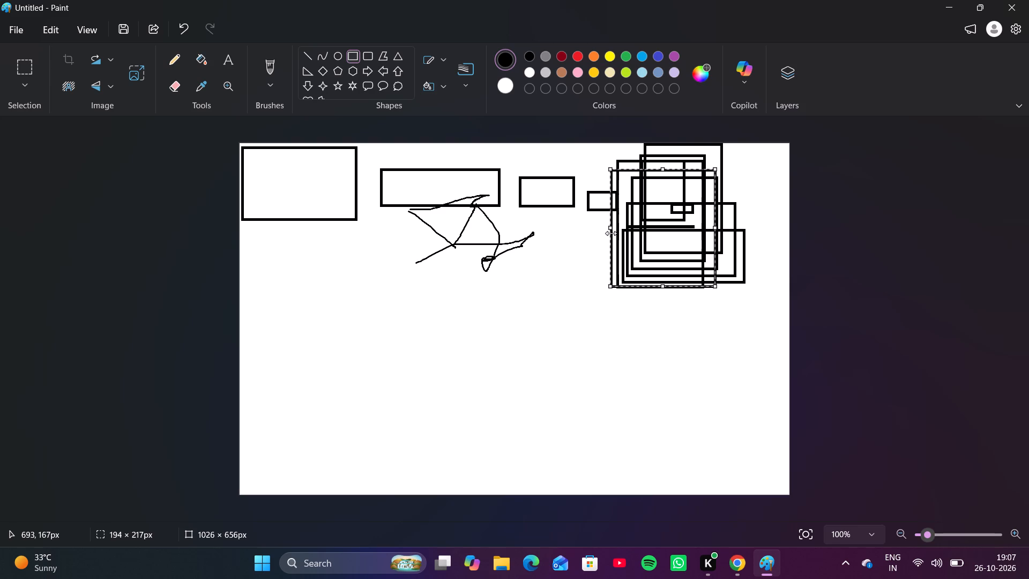
left_click_drag(656, 228, 659, 247)
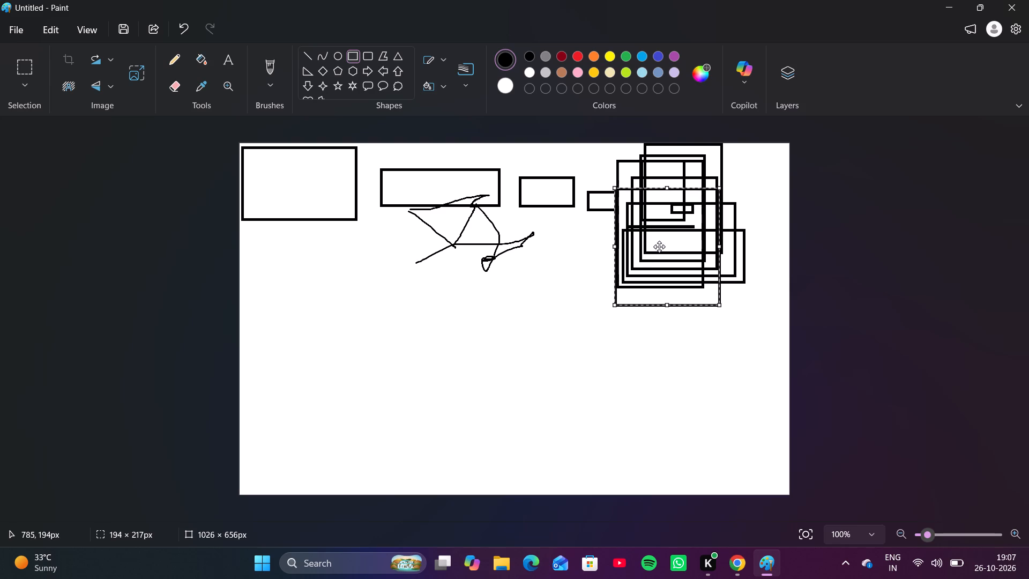
left_click_drag(659, 247, 658, 239)
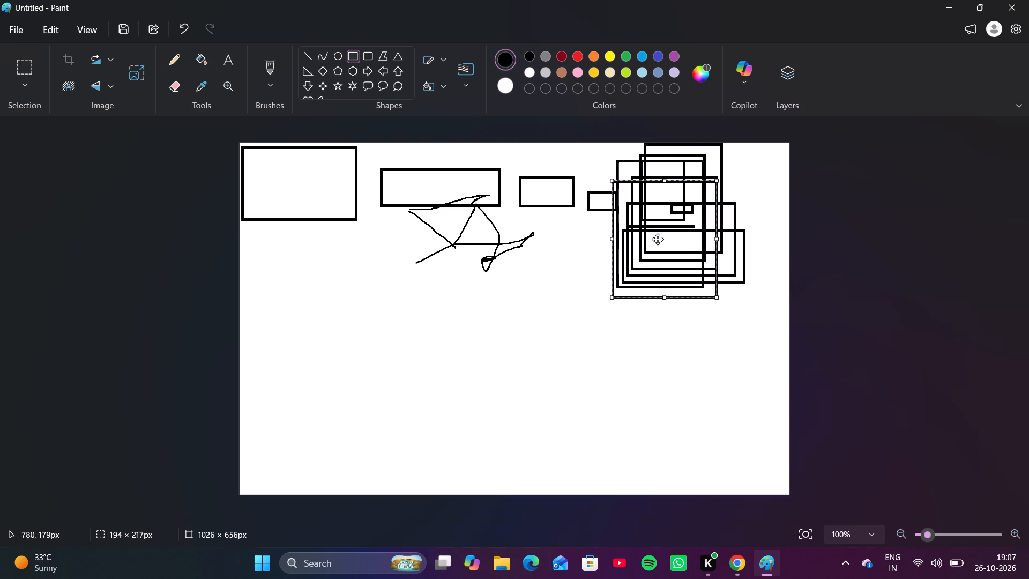
left_click_drag(658, 239, 656, 236)
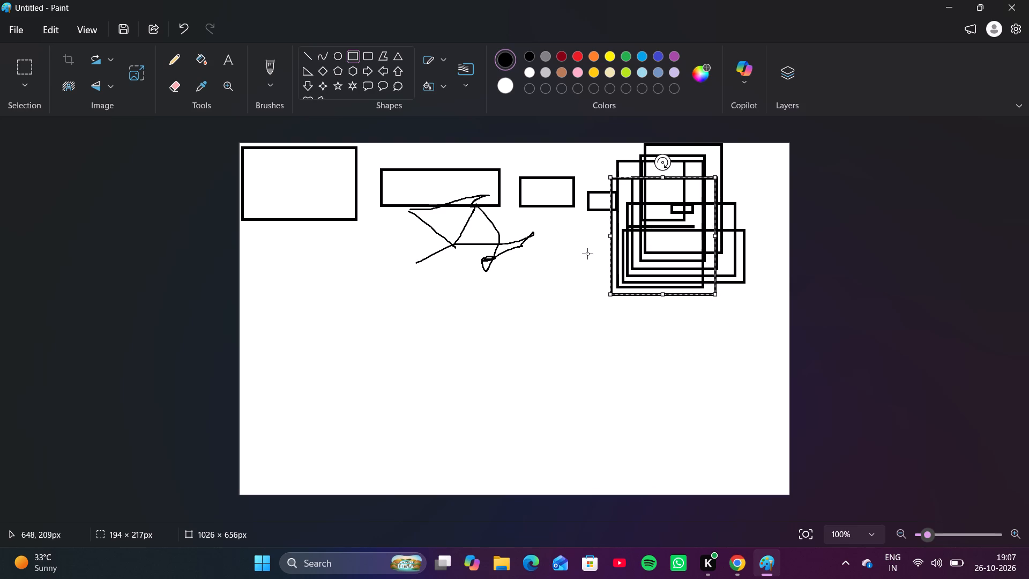
Extend the cluster's lower-left side with a tall rectangle and a wide one about 200 × 69 px crossing it.
left_click_drag(591, 219, 676, 343)
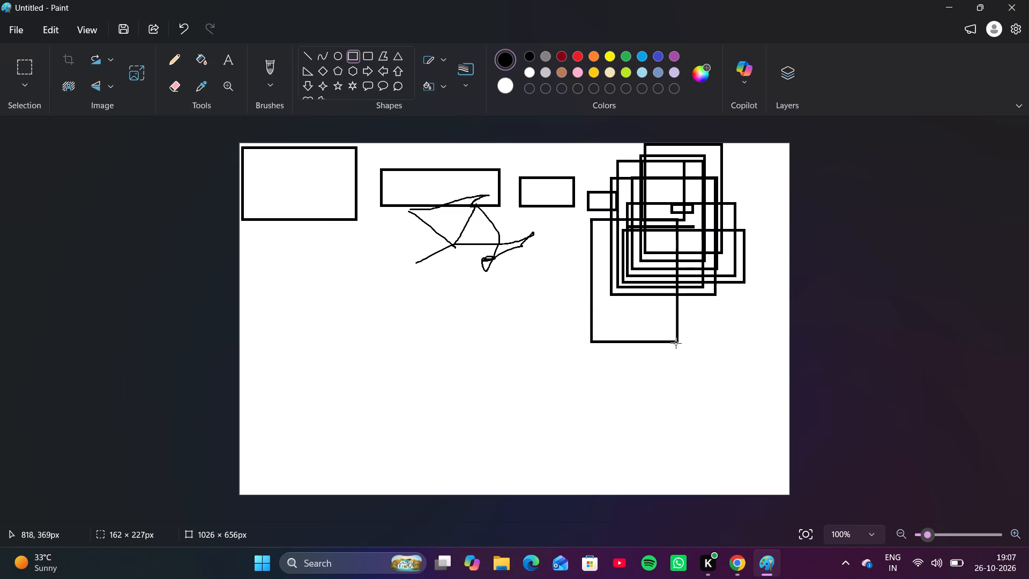
left_click_drag(676, 343, 675, 344)
left_click(628, 301)
left_click_drag(572, 247, 635, 258)
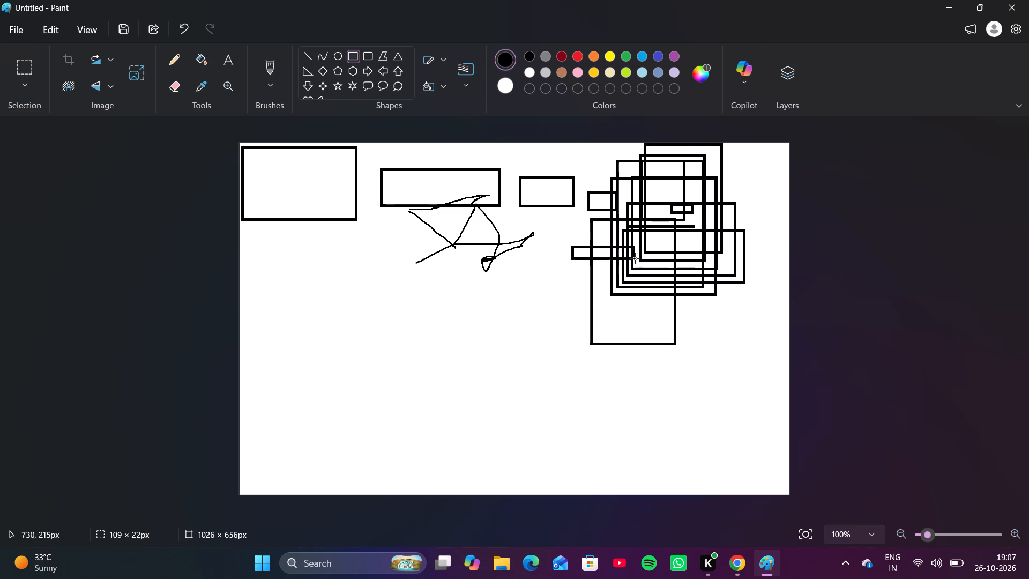
left_click_drag(635, 258, 680, 284)
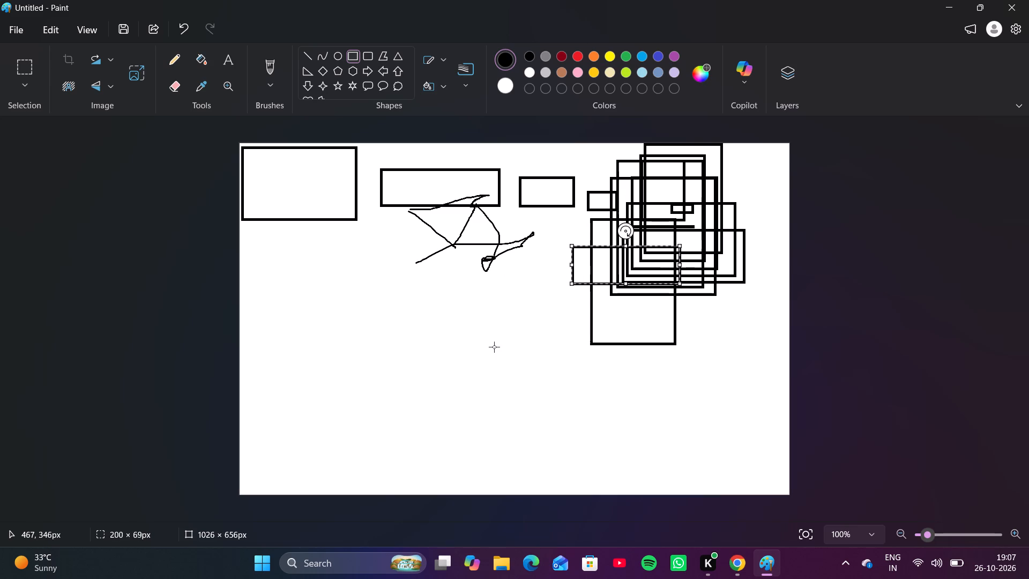
Draw a rectangle below the overlapping cluster, crossing the lower edge of the tall rectangle.
left_click(110, 313)
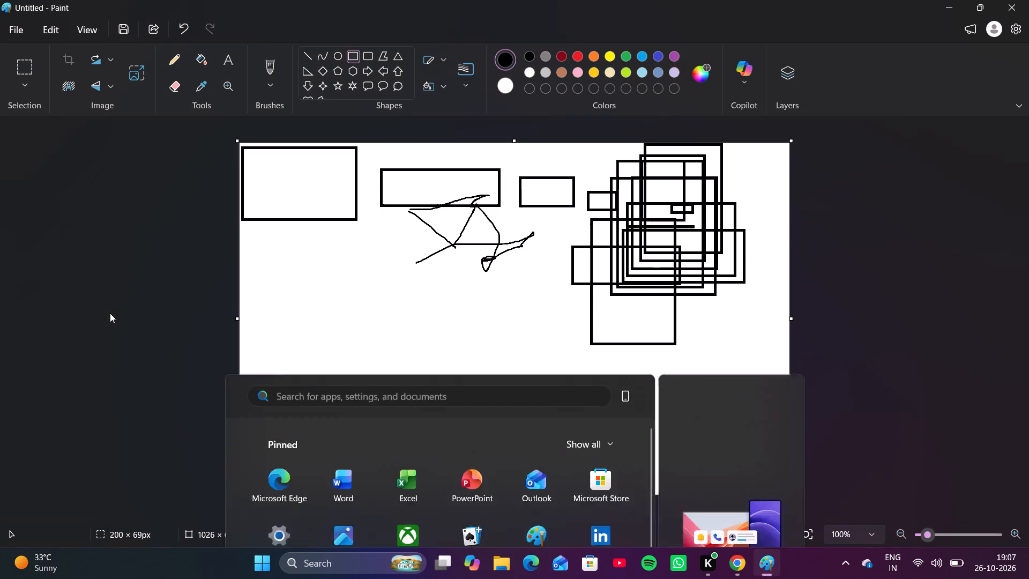
left_click_drag(531, 329, 615, 386)
Draw a wide rectangle with a red outline below the freehand scribble, sized to about 247 × 71 px.
left_click_drag(349, 316, 444, 346)
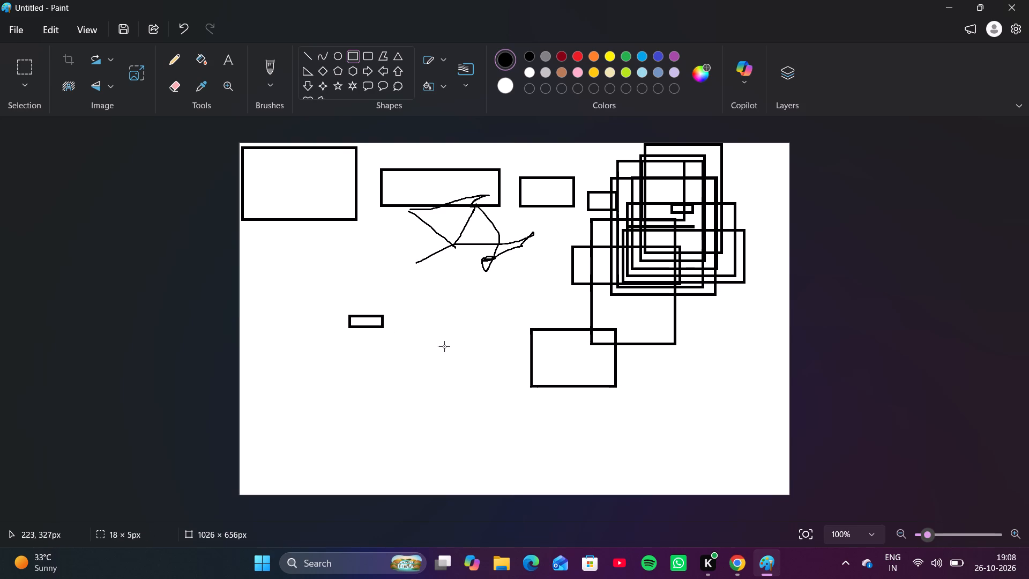
left_click_drag(444, 346, 482, 364)
left_click(575, 57)
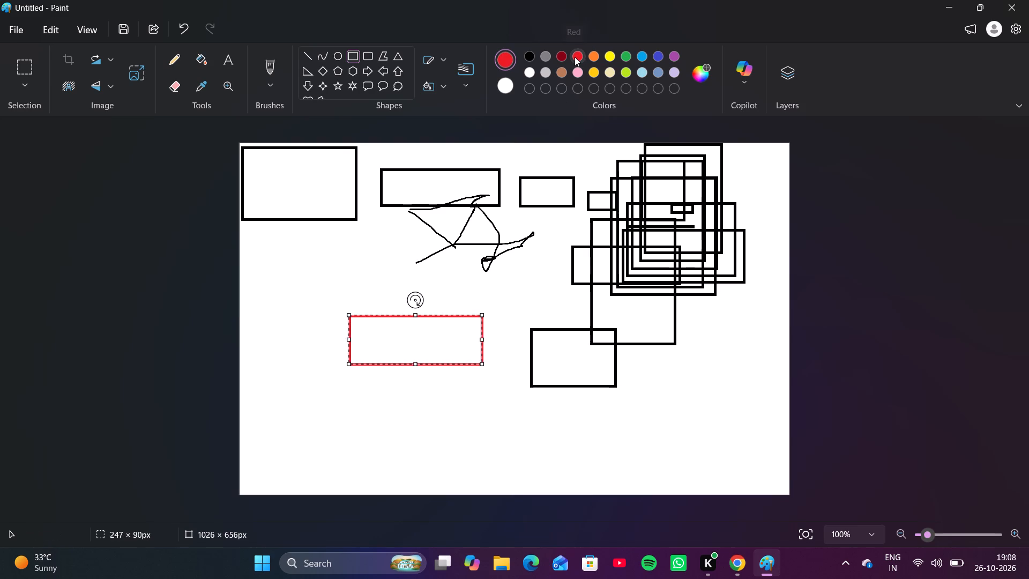
left_click(417, 326)
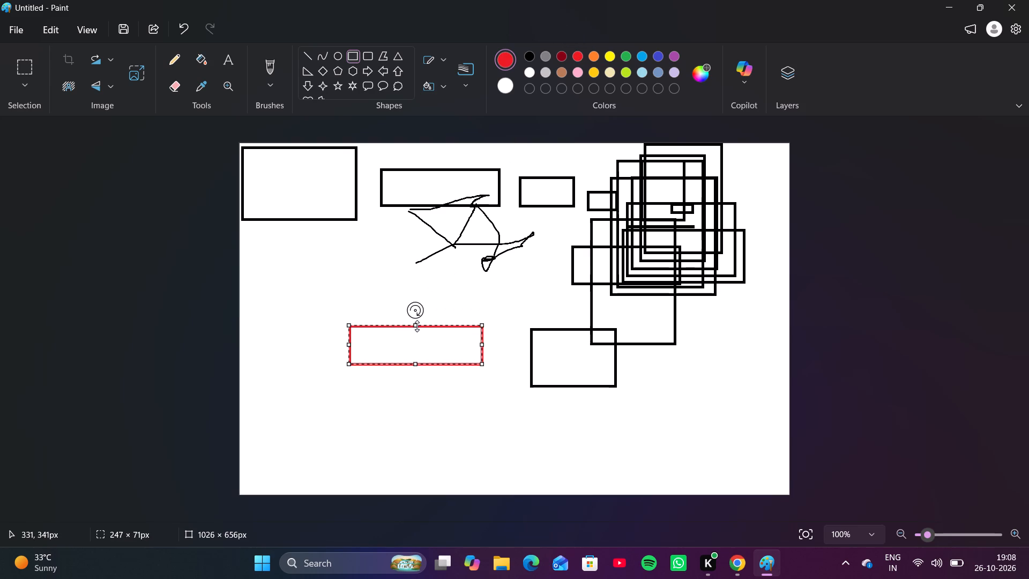
Switch to Chrome and launch the Wise Impala Playground from the challenge's hands-on org section.
left_click(731, 565)
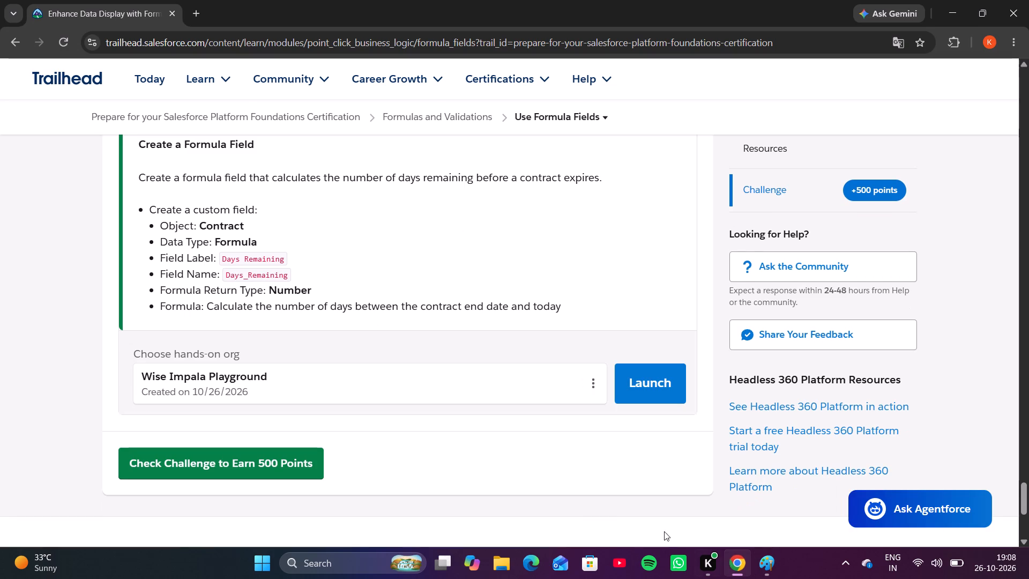
left_click(648, 398)
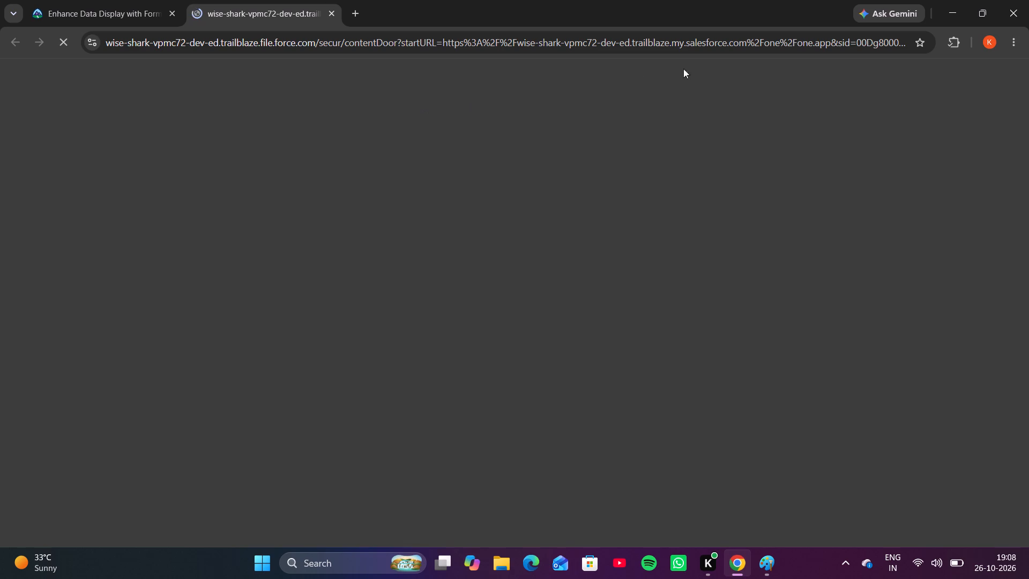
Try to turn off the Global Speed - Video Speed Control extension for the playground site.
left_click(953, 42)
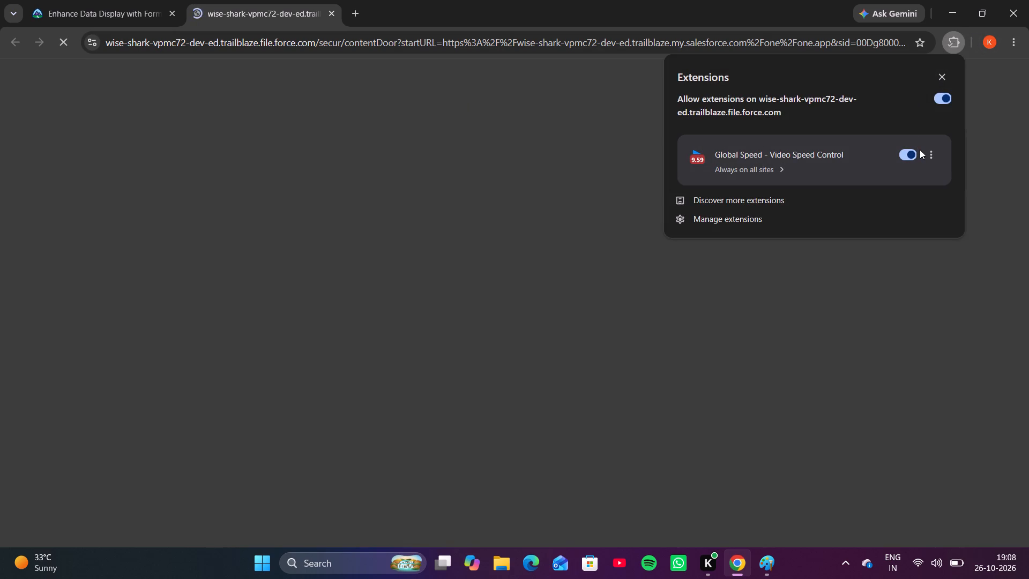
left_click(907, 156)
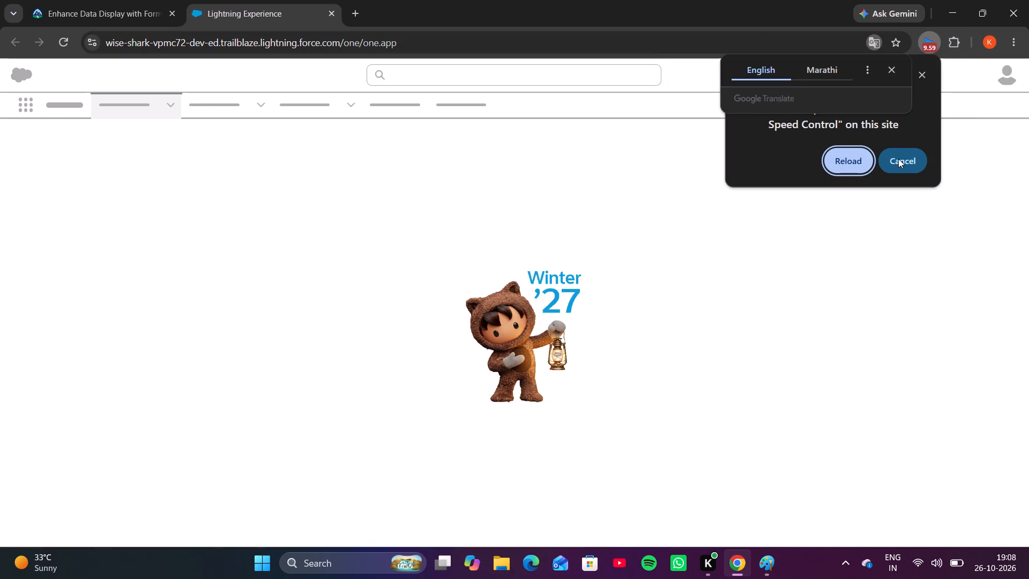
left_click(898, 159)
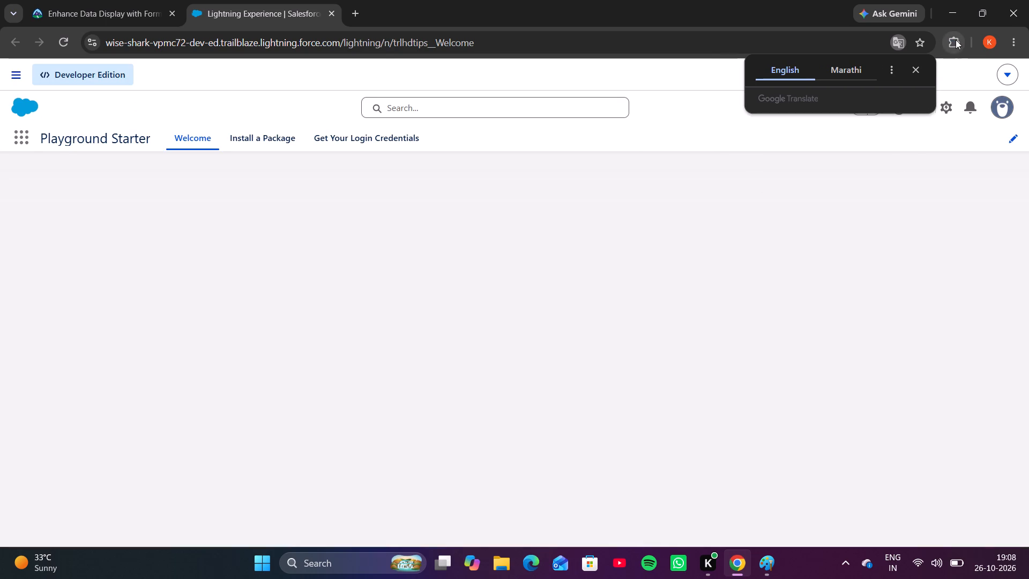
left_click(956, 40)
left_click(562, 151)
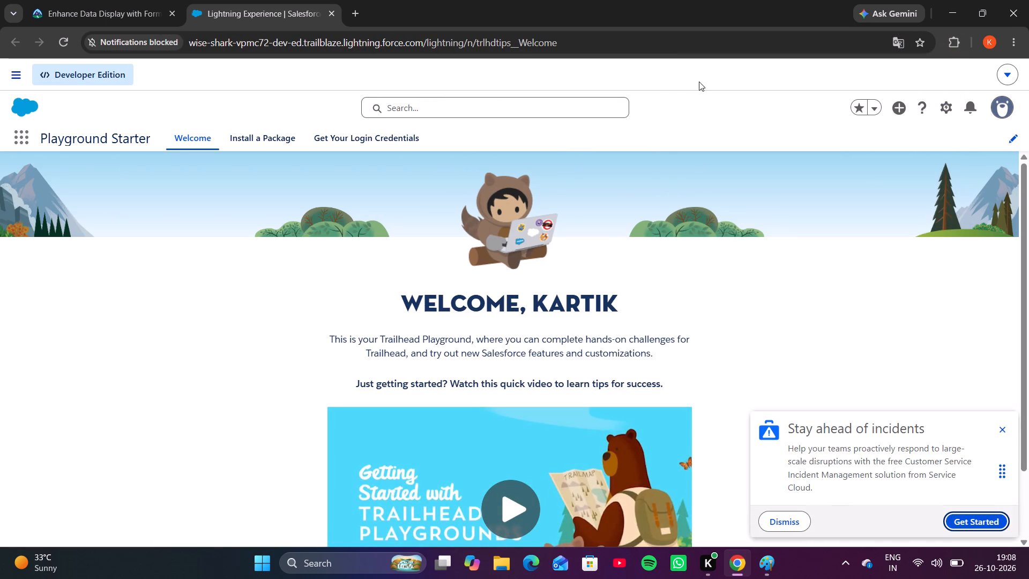
Open the Object Manager in the playground's Setup, allowing site notifications and closing the Go Mobile pop-up.
left_click(938, 102)
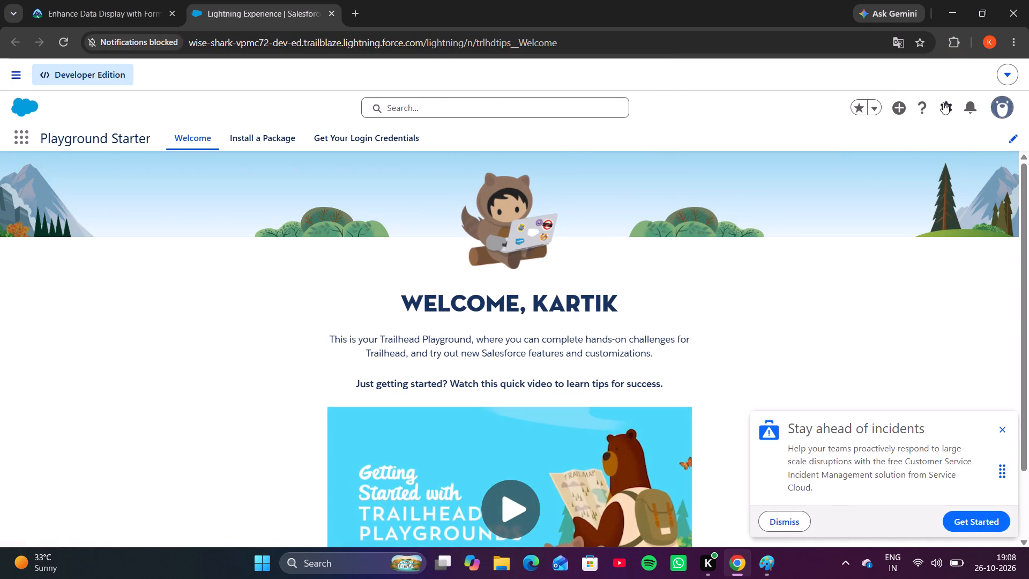
left_click(943, 102)
left_click(896, 169)
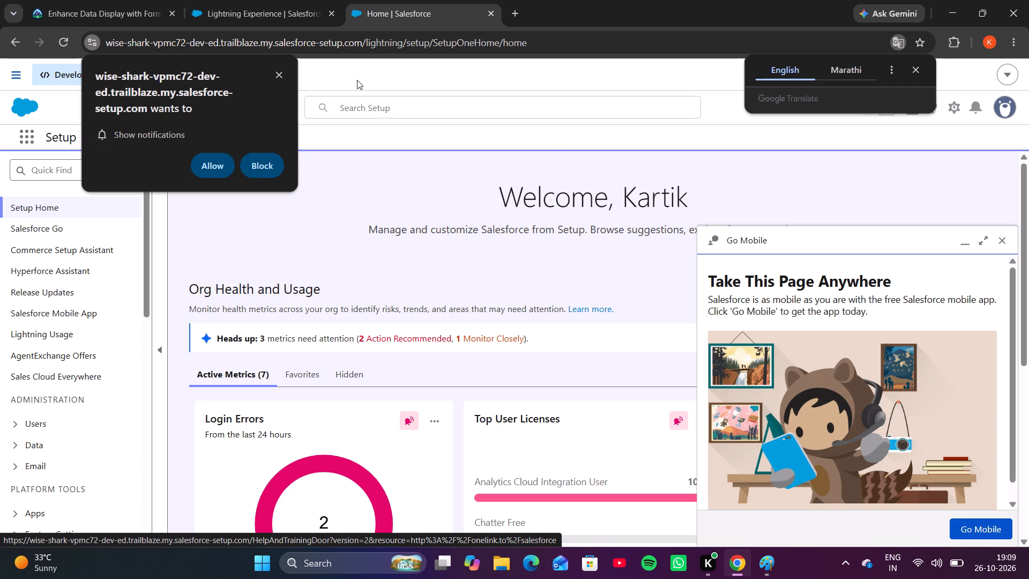
left_click(215, 158)
left_click(173, 135)
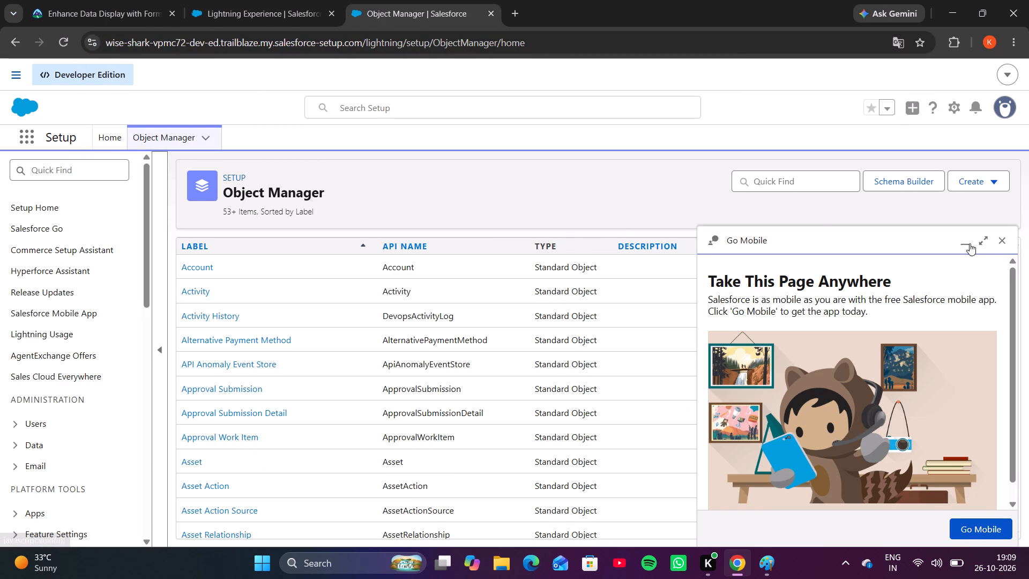
left_click(1005, 240)
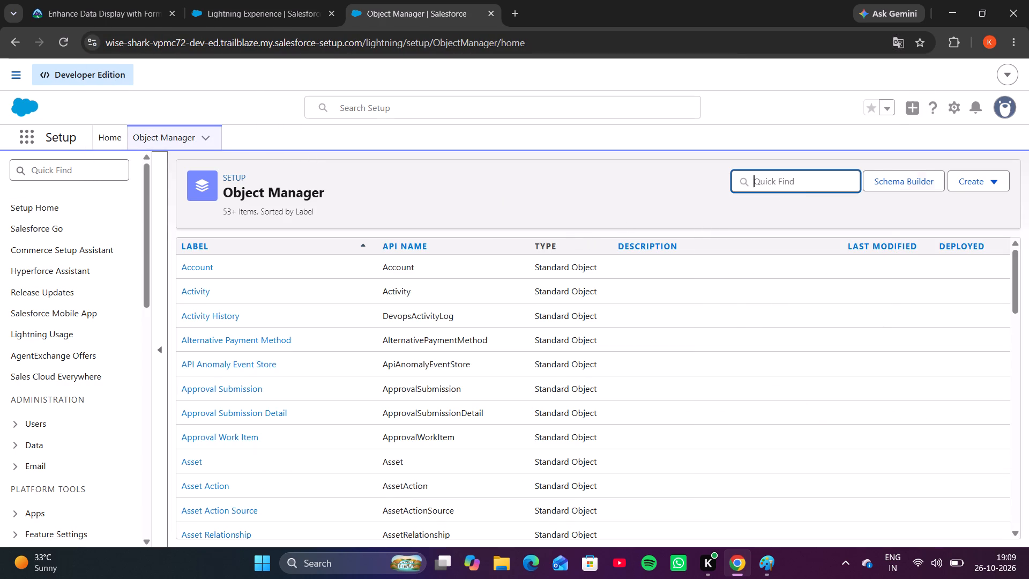
Filter the objects by "con" and open the Contact object's Fields & Relationships.
left_click(799, 182)
scroll(799, 182, "right", 4)
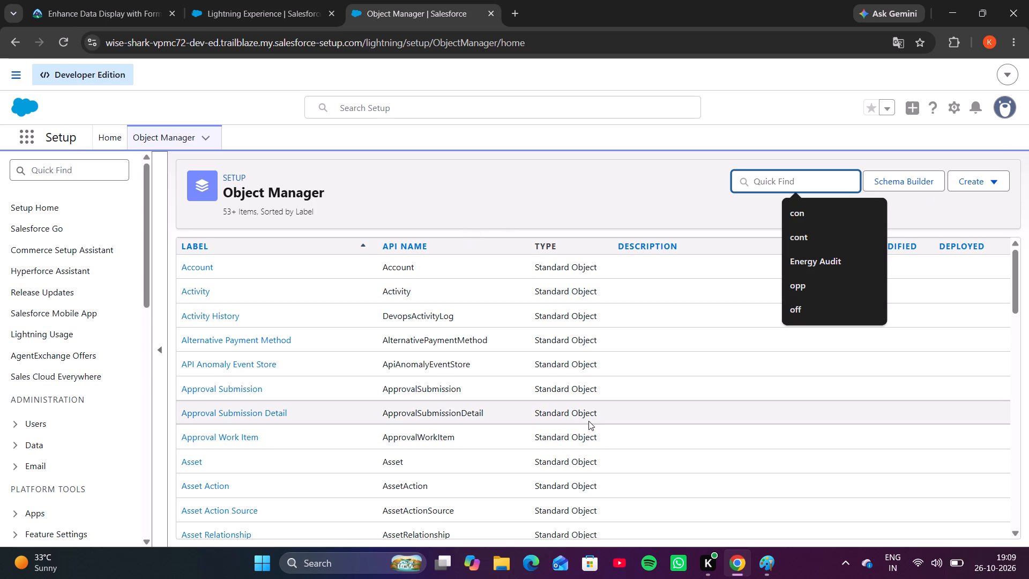
type("con")
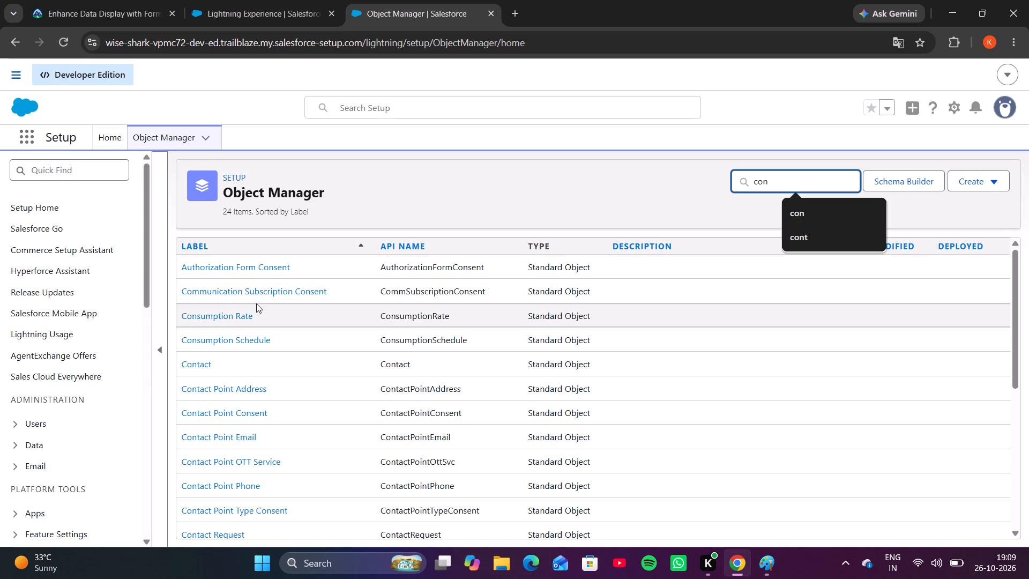
left_click(238, 361)
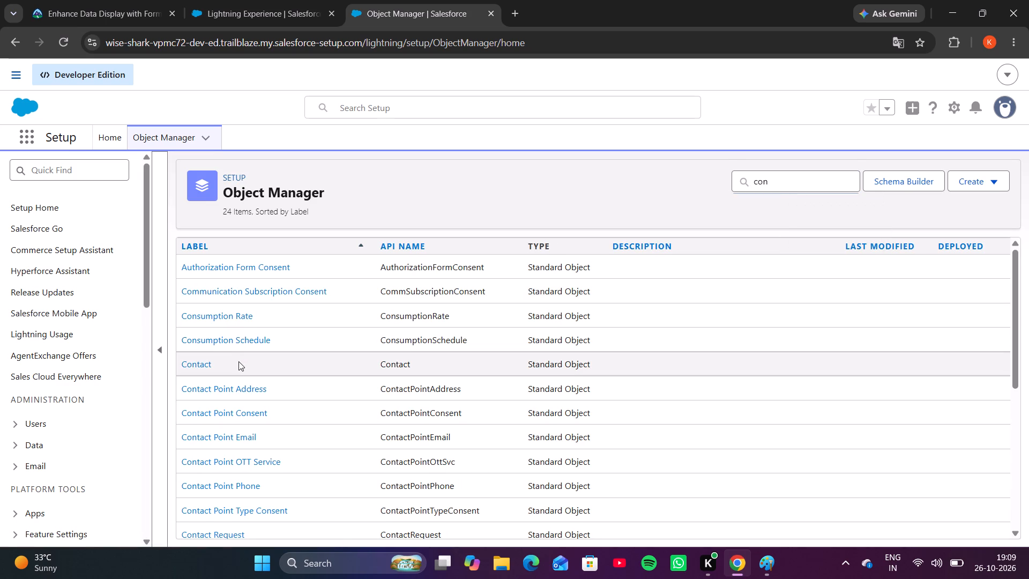
left_click(204, 360)
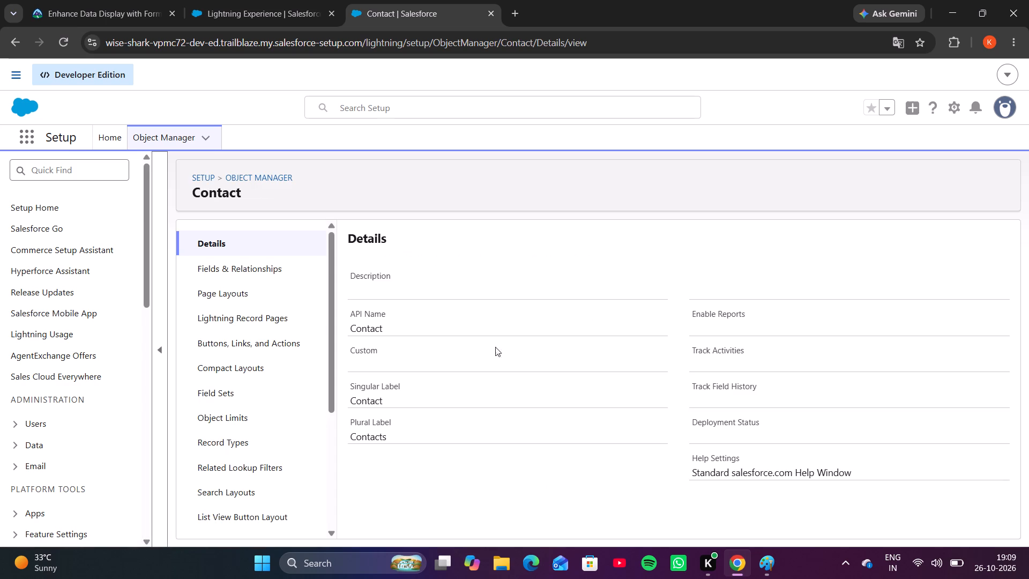
left_click(282, 269)
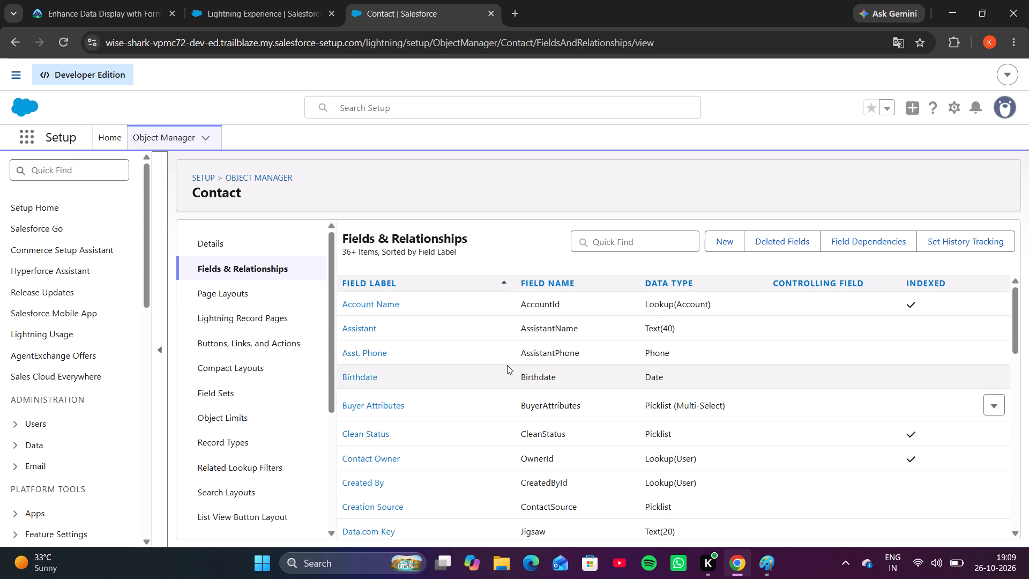
Start a new custom field on the Contact object with the Formula data type.
left_click(721, 241)
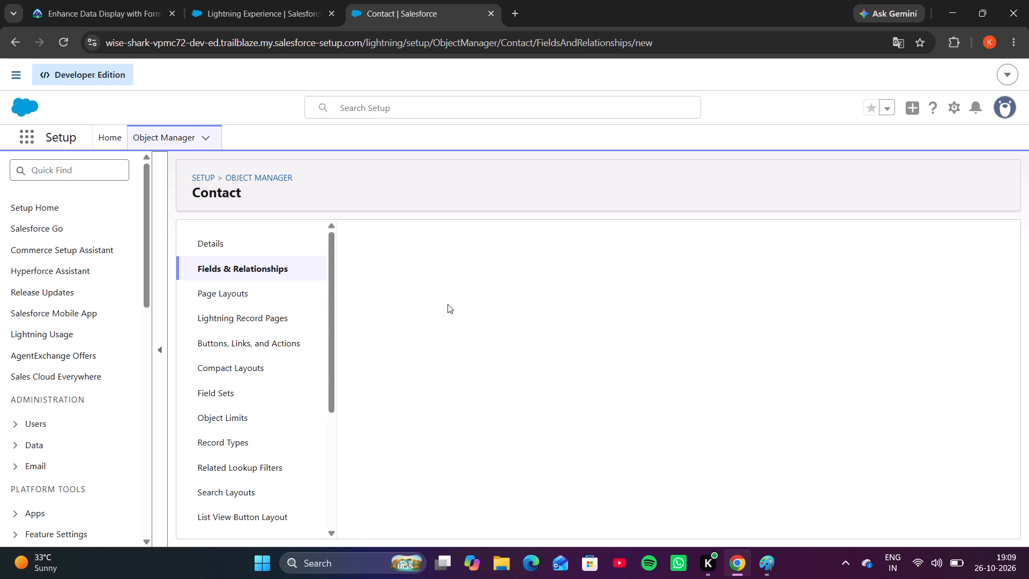
scroll(448, 305, "down", 2)
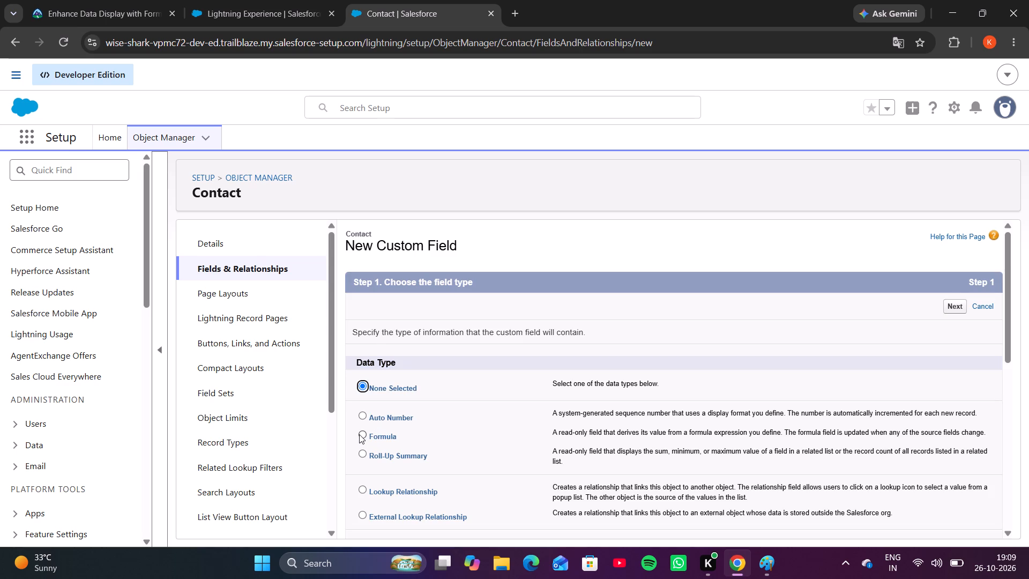
left_click(359, 434)
scroll(516, 454, "down", 5)
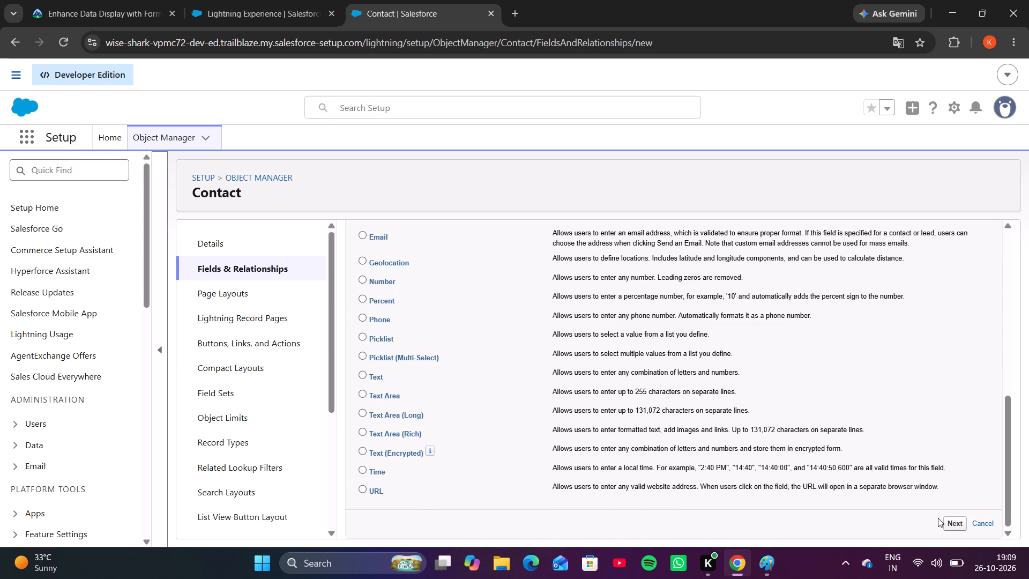
left_click(960, 526)
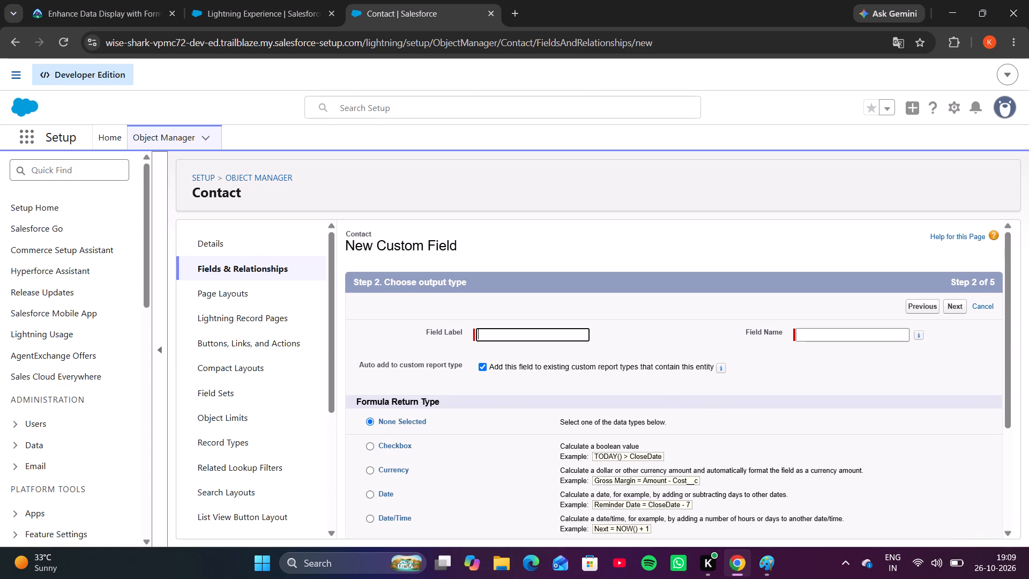
Label the new field Days Remaining, set its formula return type to Number, and continue to the formula step.
left_click(538, 331)
key("ctrl+v")
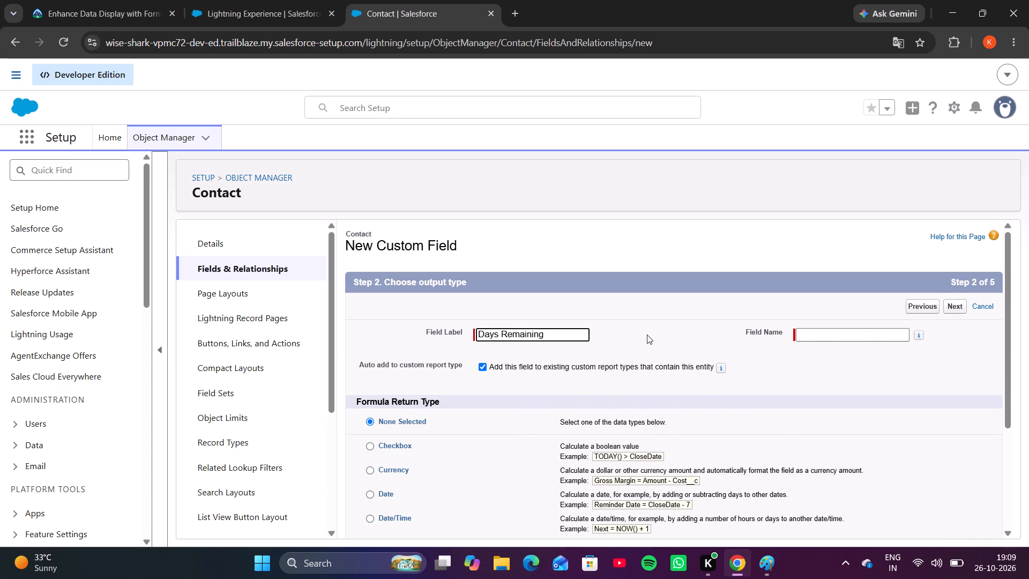
left_click(647, 335)
scroll(647, 335, "down", 1)
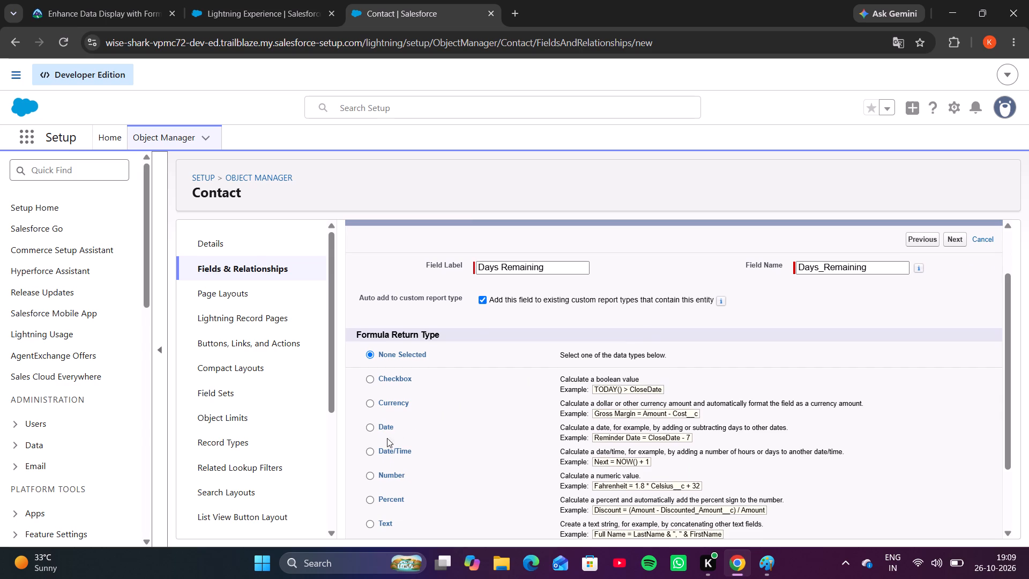
left_click(369, 478)
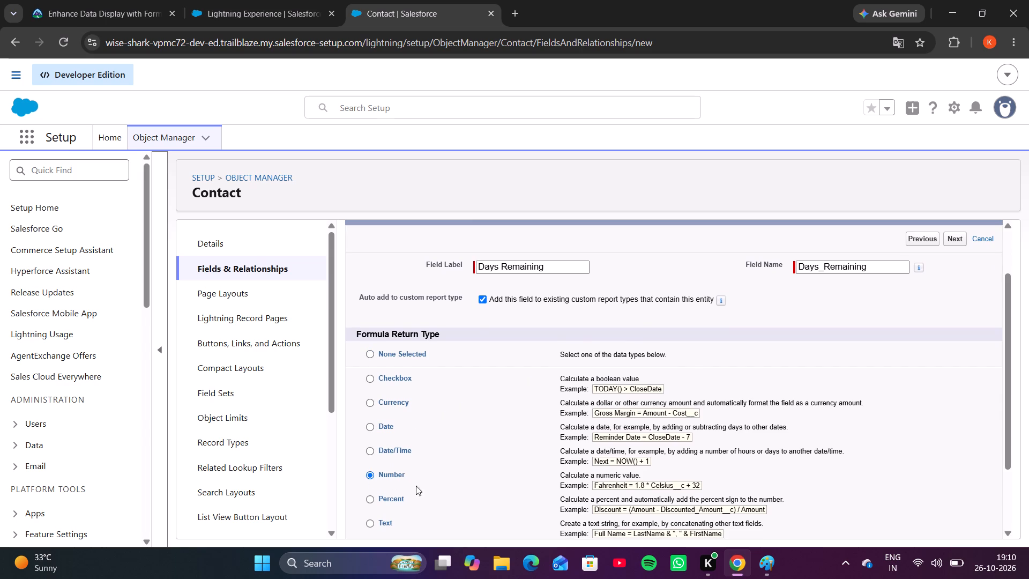
scroll(449, 476, "down", 3)
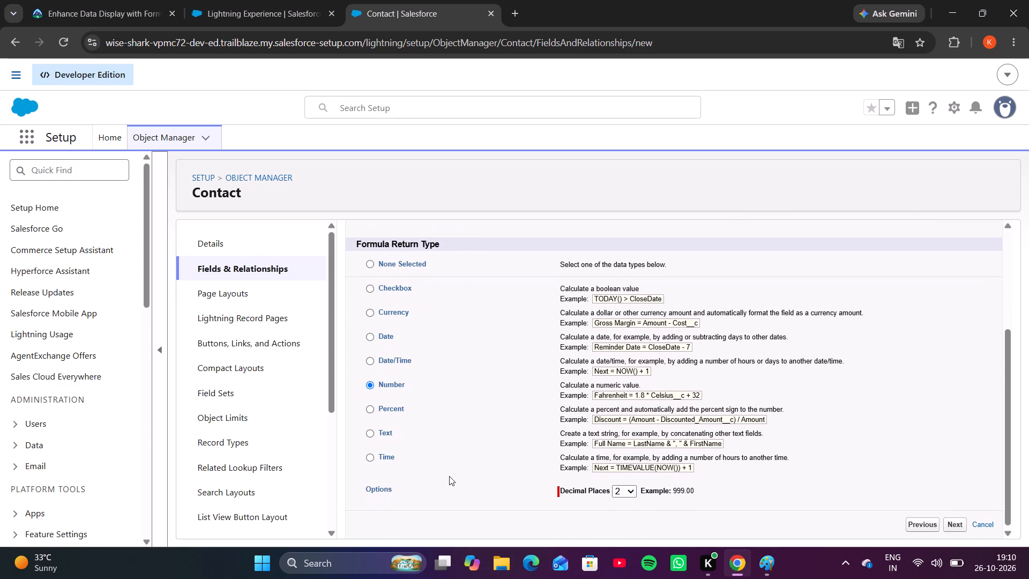
scroll(449, 476, "down", 1)
left_click(956, 521)
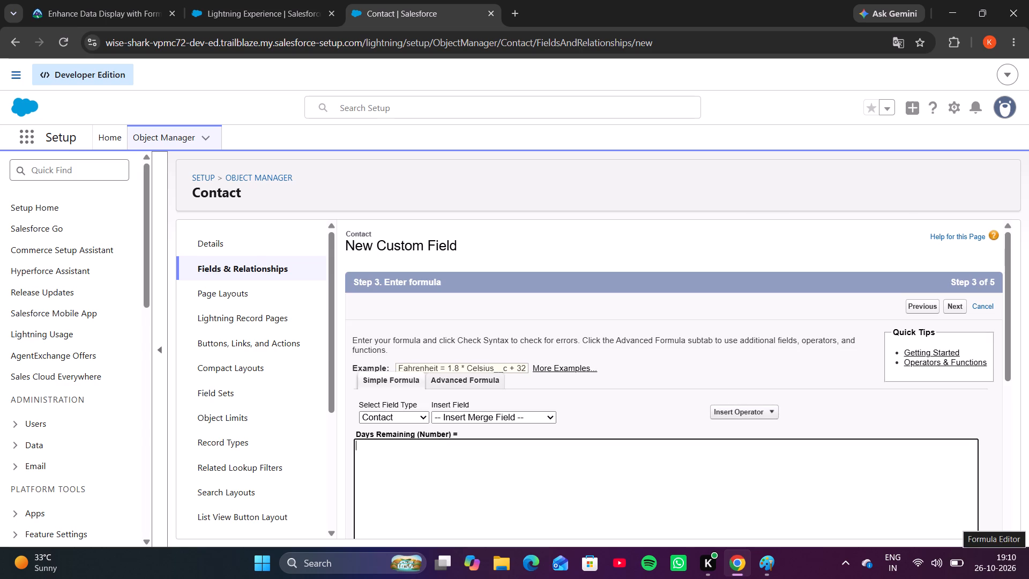
In the advanced formula editor, examine the Contact fields available to insert for a contract end date.
left_click(476, 385)
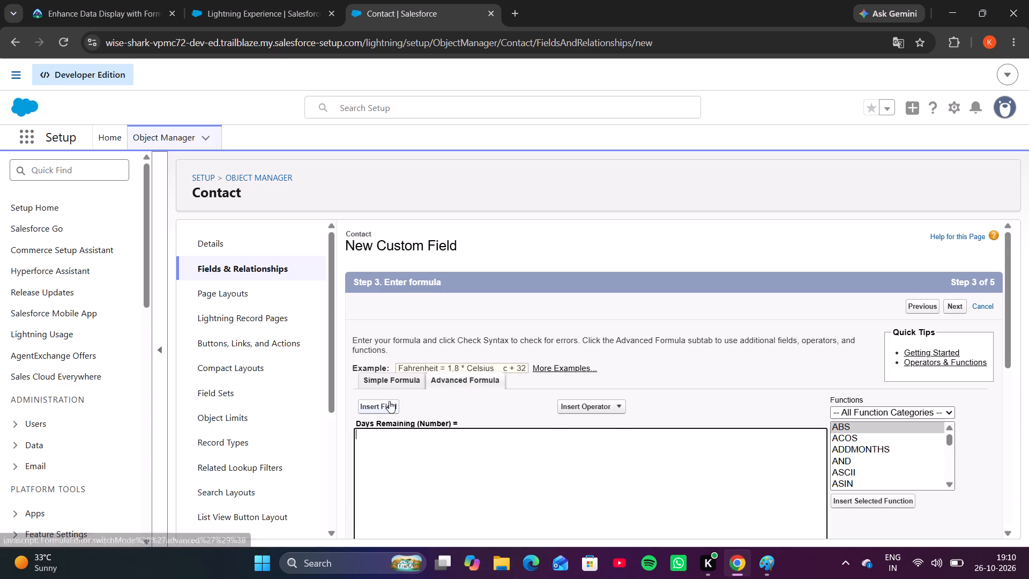
left_click(384, 404)
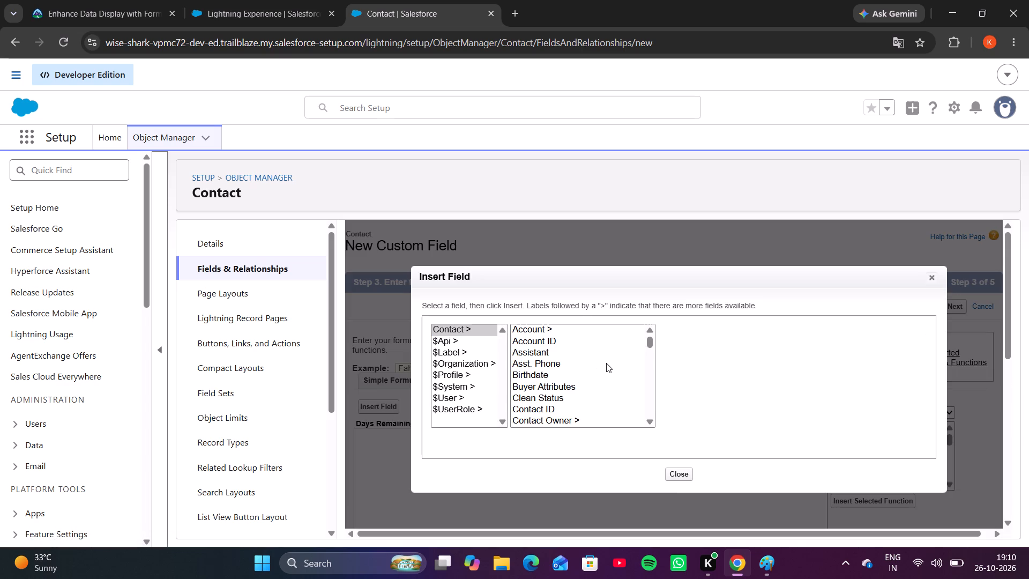
scroll(606, 363, "down", 1)
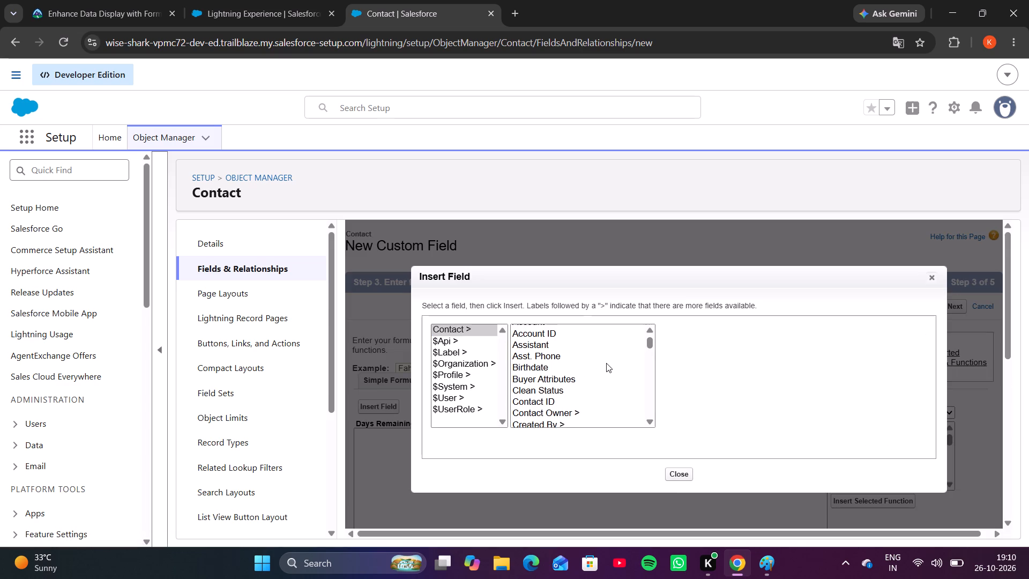
scroll(606, 363, "down", 1)
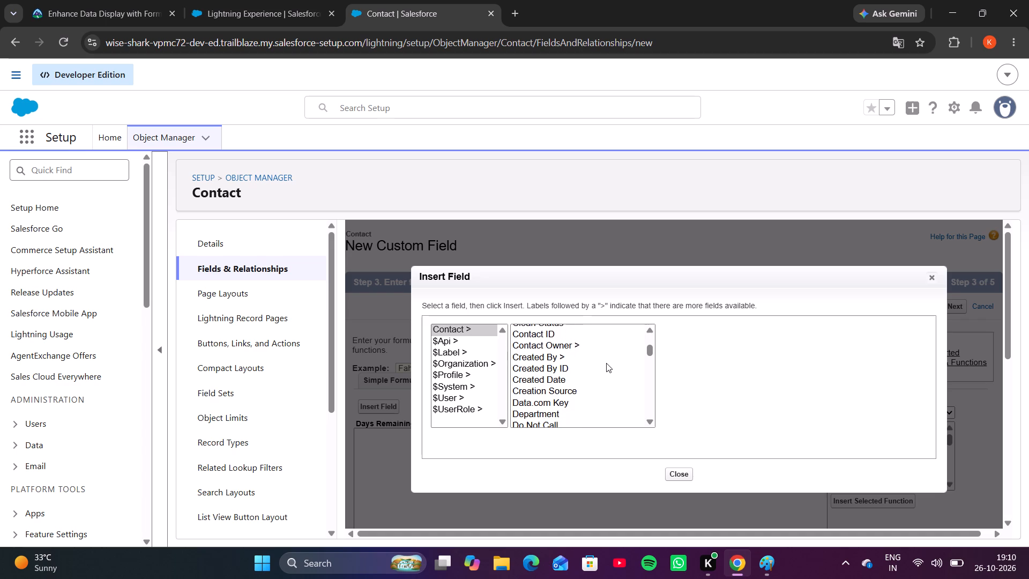
scroll(606, 363, "down", 2)
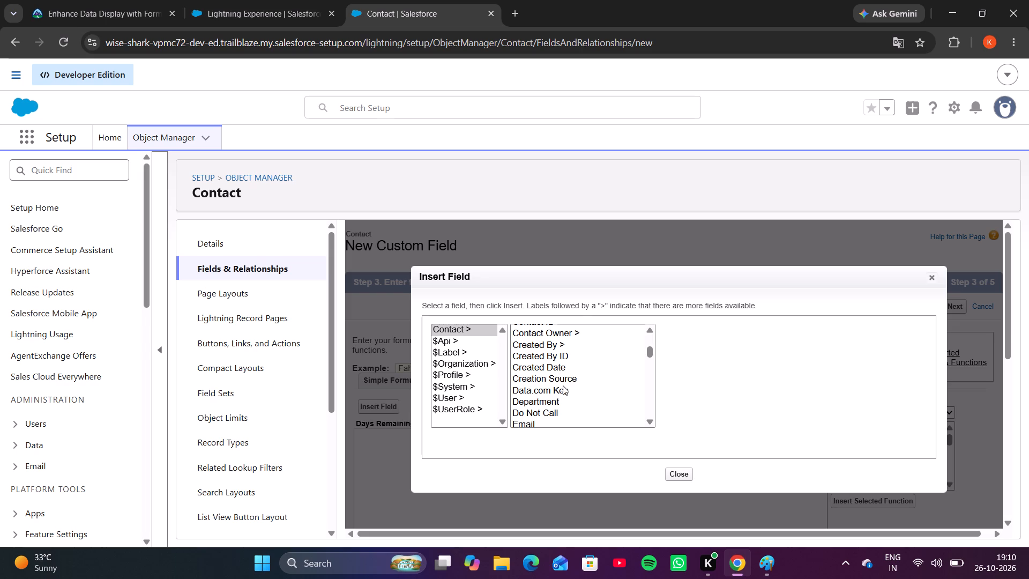
scroll(560, 380, "down", 2)
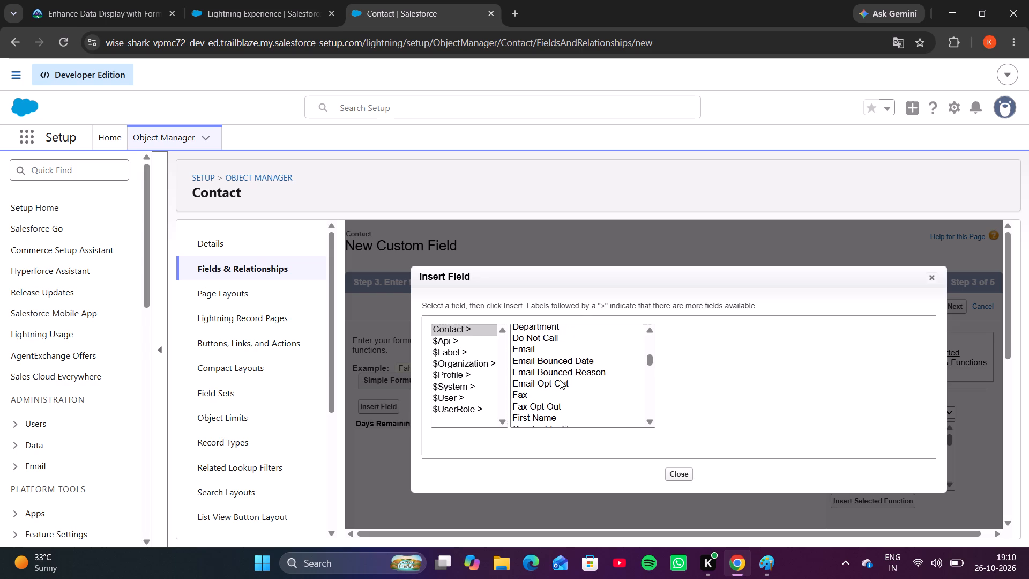
scroll(560, 380, "down", 1)
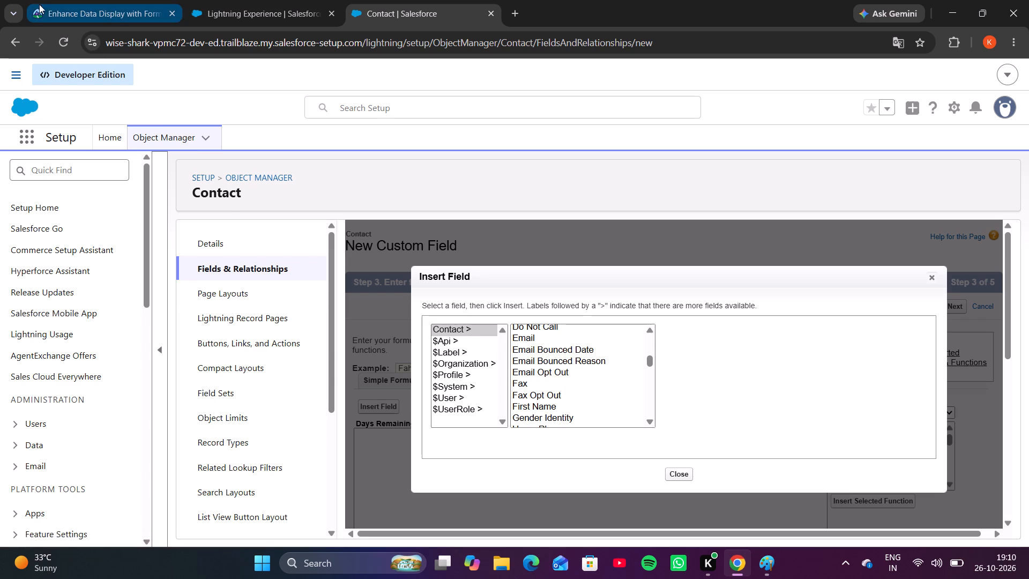
Review the Use Formula Fields unit's formula editor instructions and the Days Remaining challenge requirements on Trailhead.
left_click(46, 5)
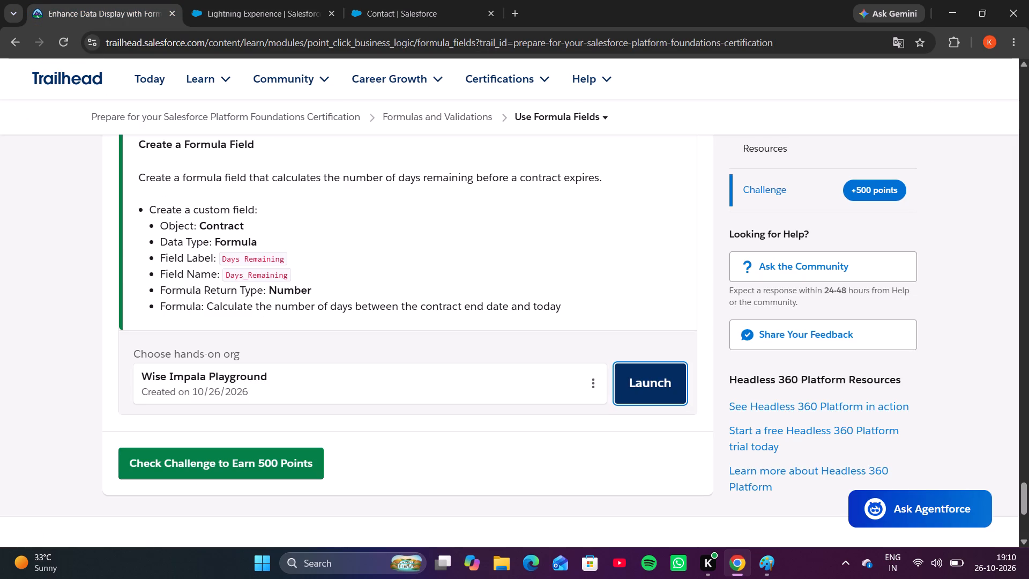
left_click(409, 18)
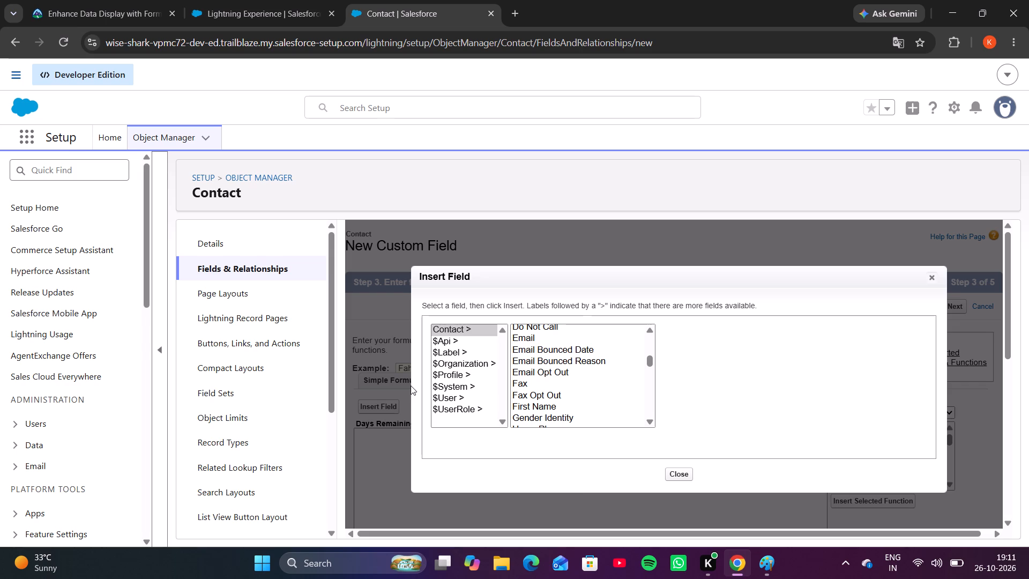
left_click(97, 18)
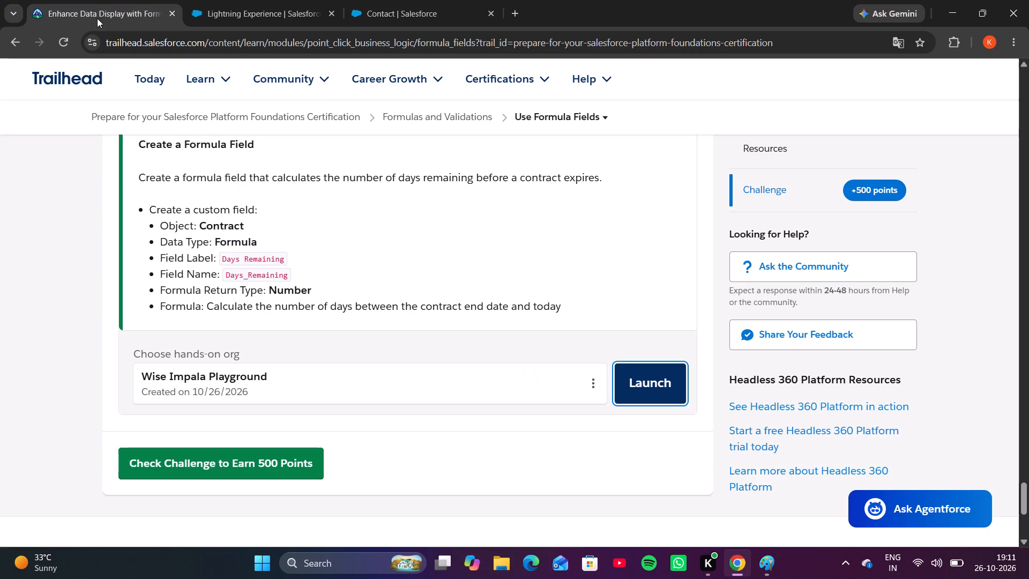
scroll(277, 306, "up", 13)
scroll(277, 306, "up", 13)
scroll(277, 306, "up", 9)
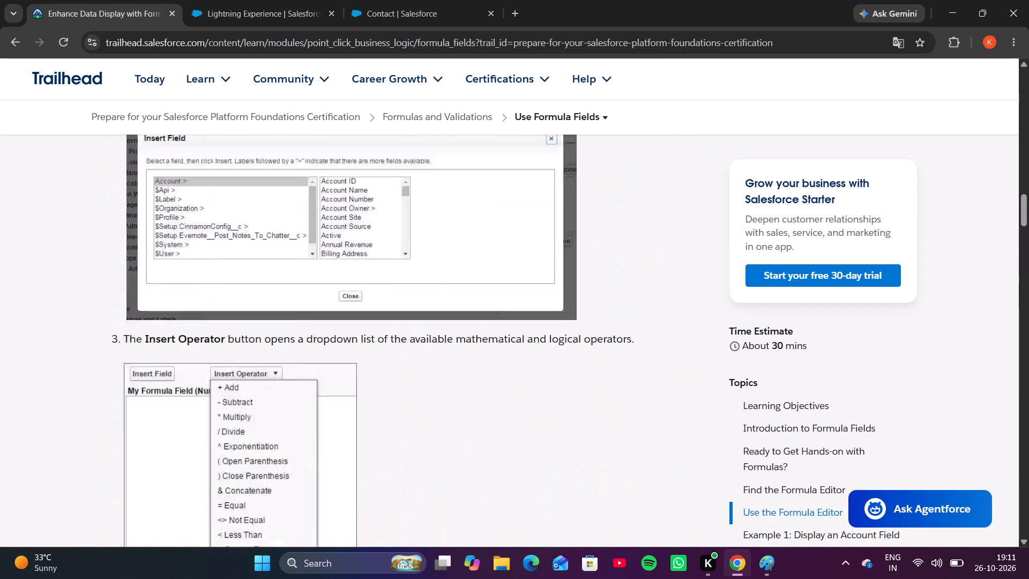
scroll(277, 306, "up", 12)
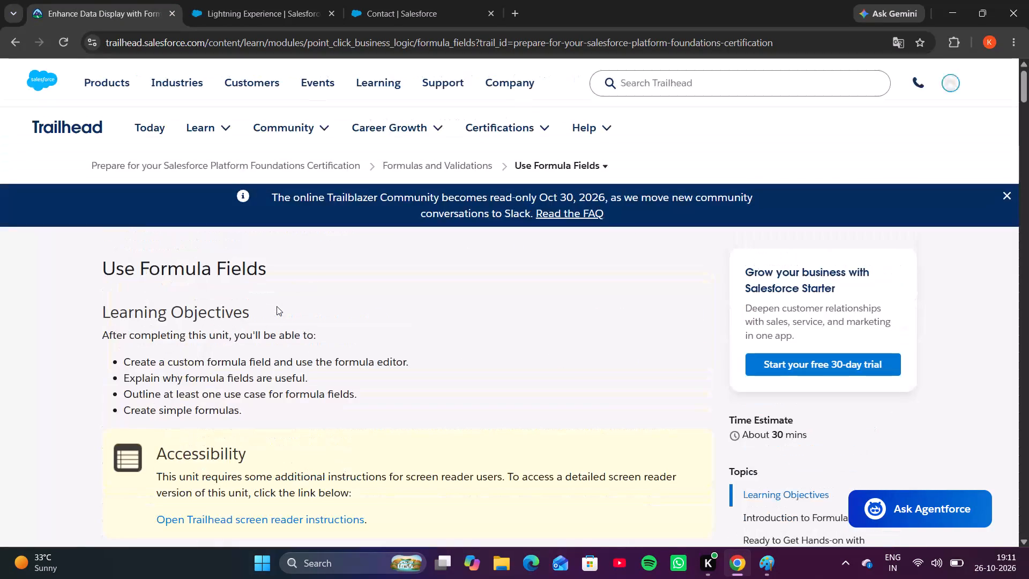
scroll(277, 306, "down", 20)
scroll(277, 306, "down", 3)
scroll(277, 306, "up", 1)
scroll(277, 306, "down", 2)
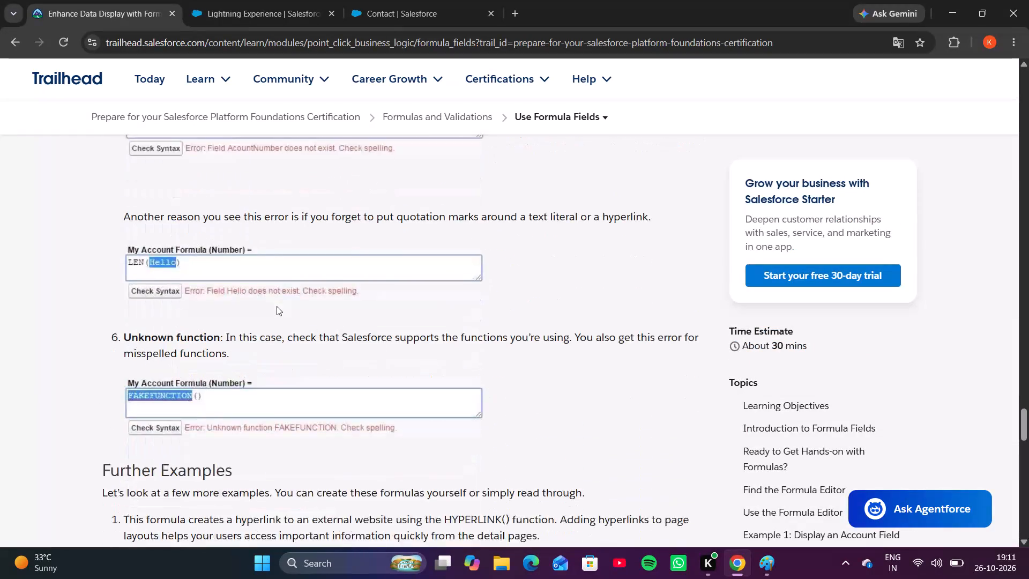
scroll(277, 306, "down", 4)
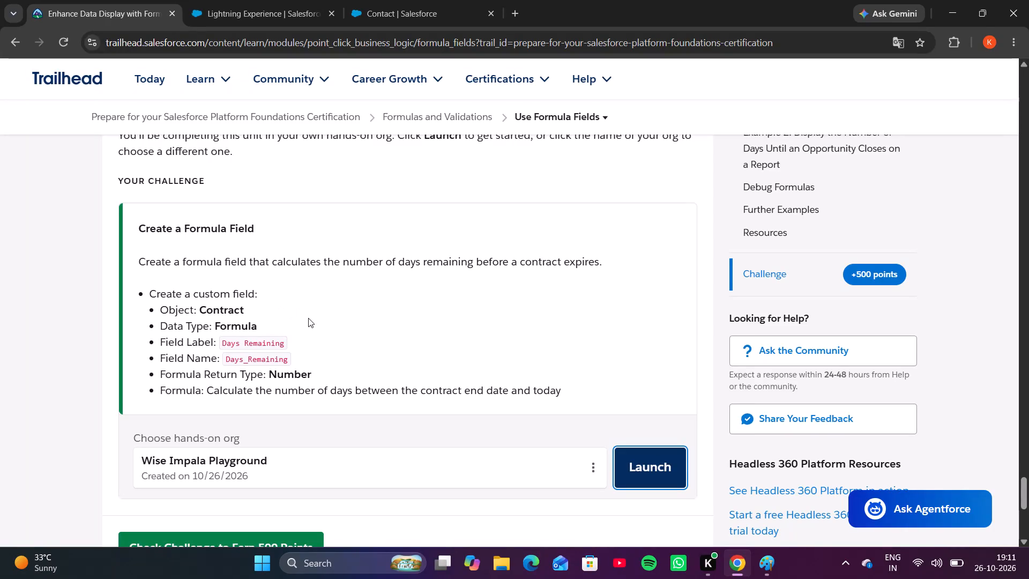
scroll(308, 318, "down", 1)
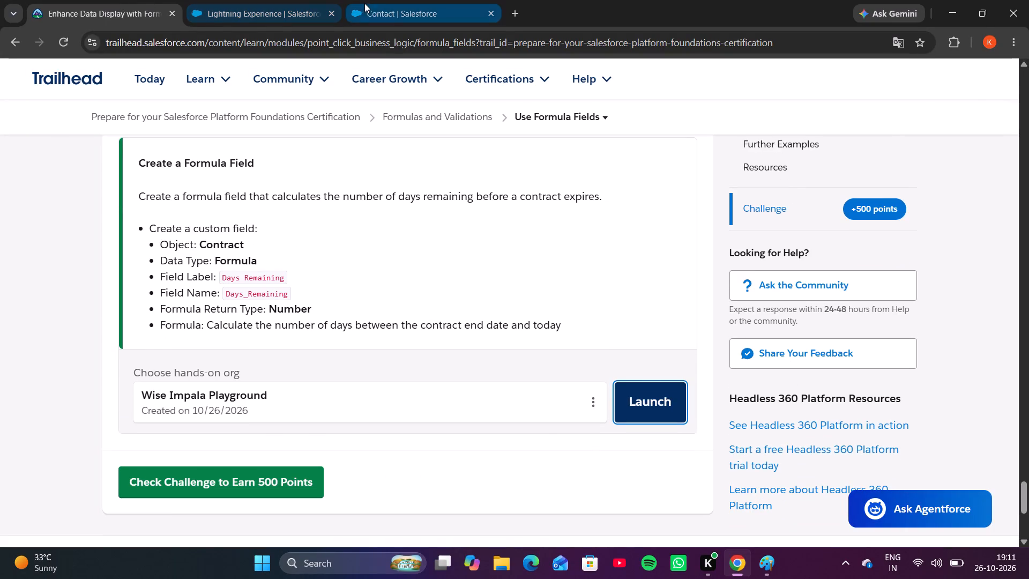
Return to the Contact formula editor and look through the insertable Contact fields for a contract end date.
left_click(368, 4)
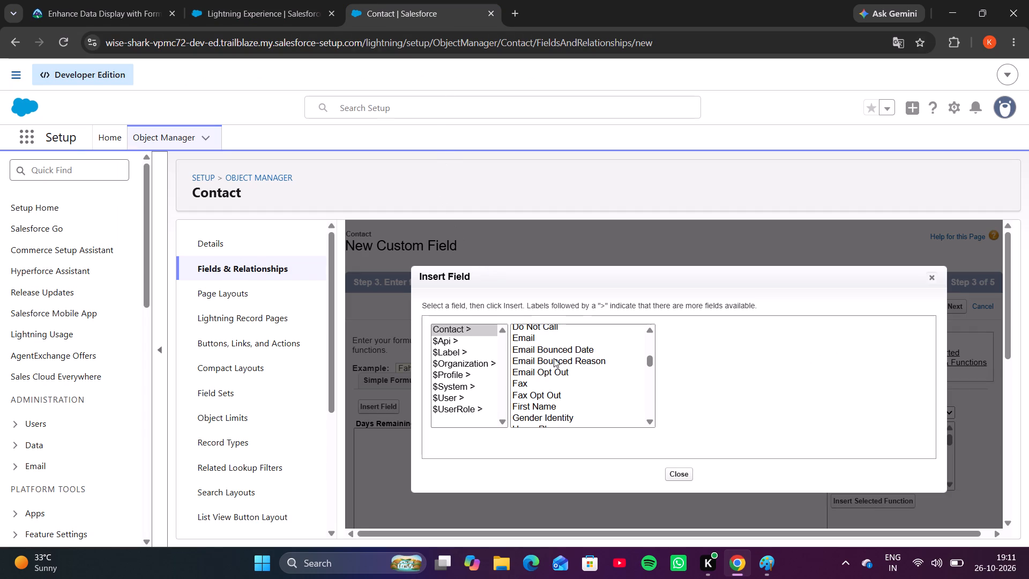
scroll(556, 362, "down", 4)
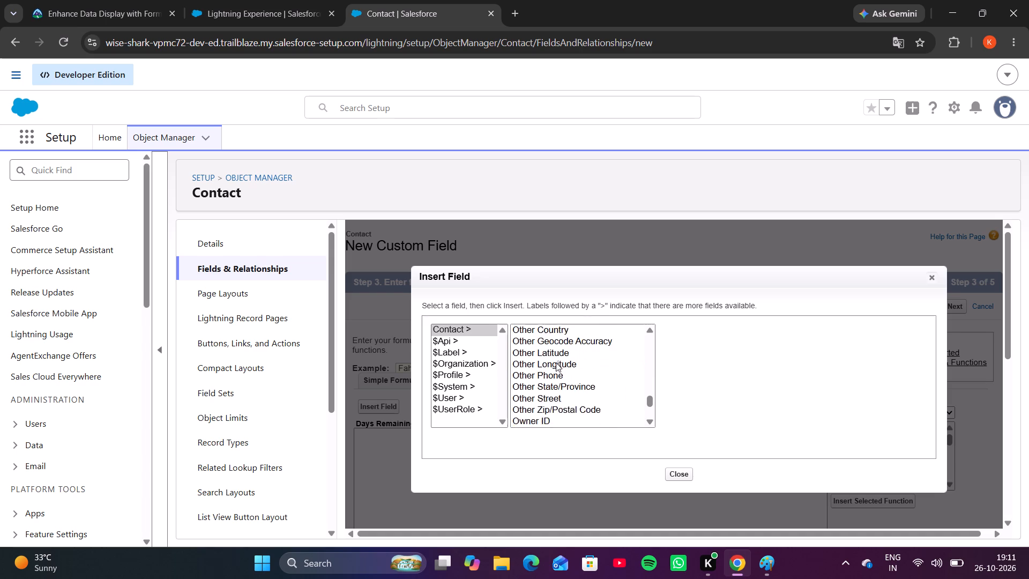
scroll(556, 362, "down", 3)
scroll(556, 362, "up", 2)
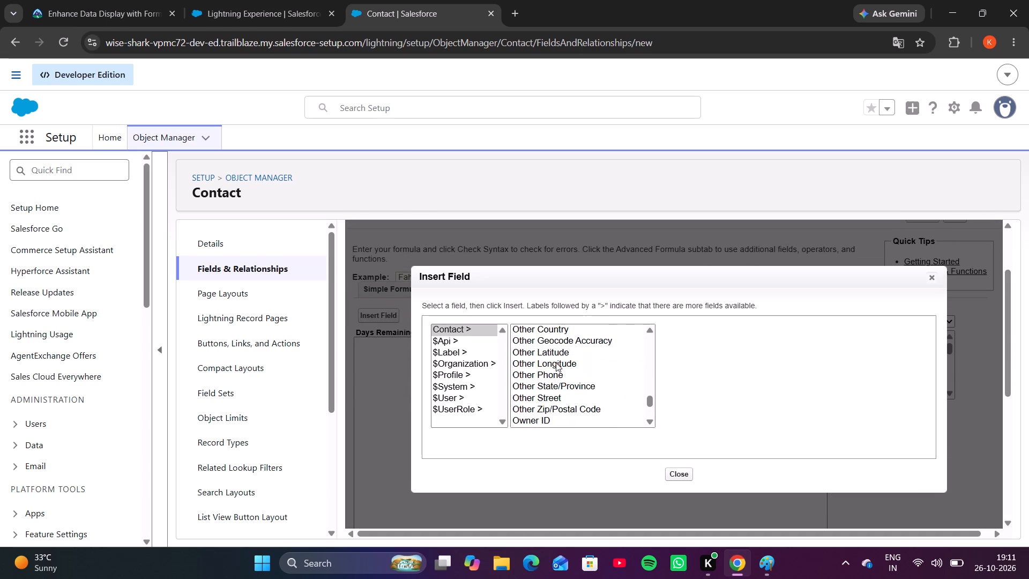
scroll(556, 362, "up", 3)
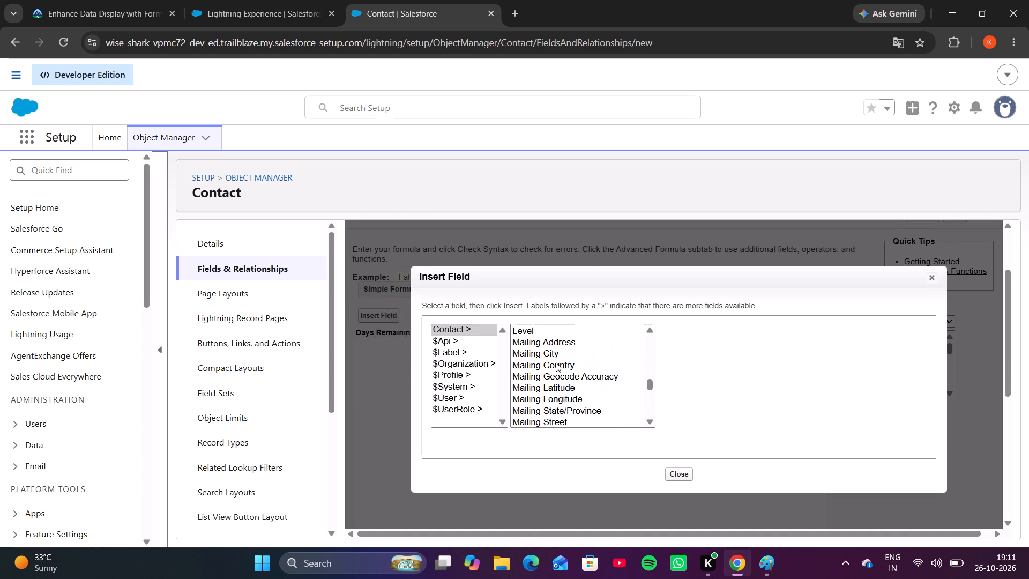
scroll(556, 362, "up", 2)
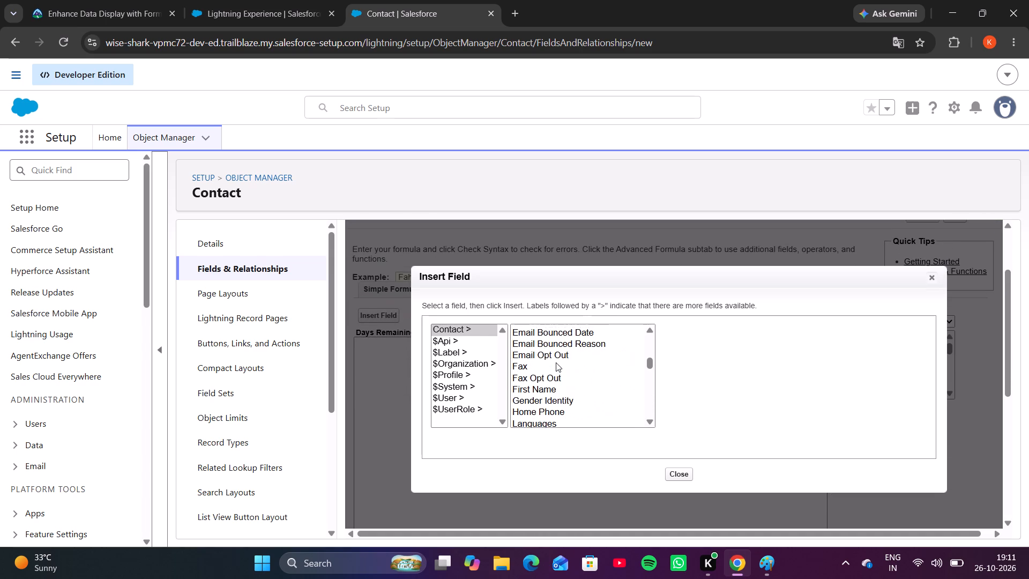
scroll(556, 362, "up", 1)
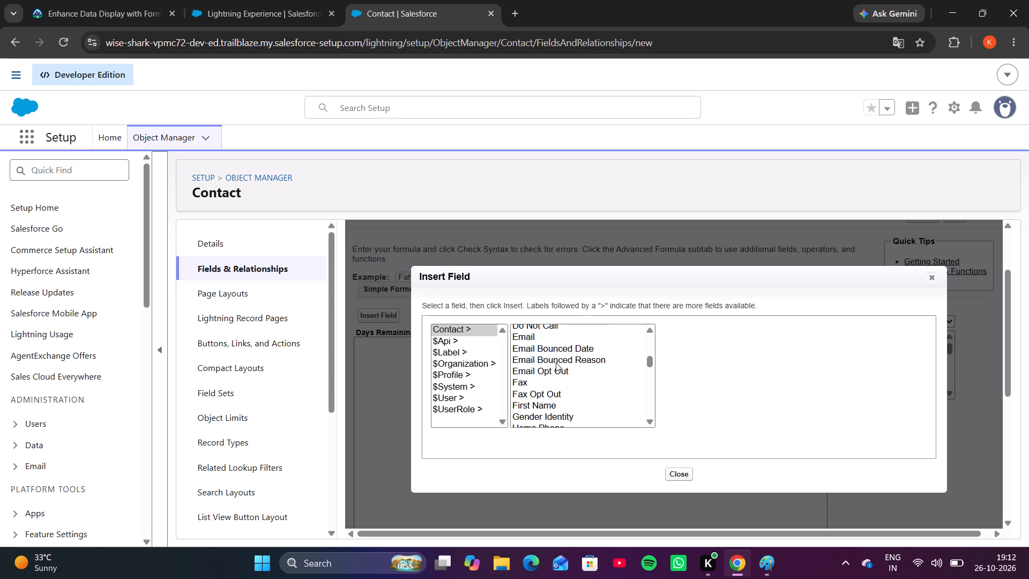
scroll(556, 362, "up", 3)
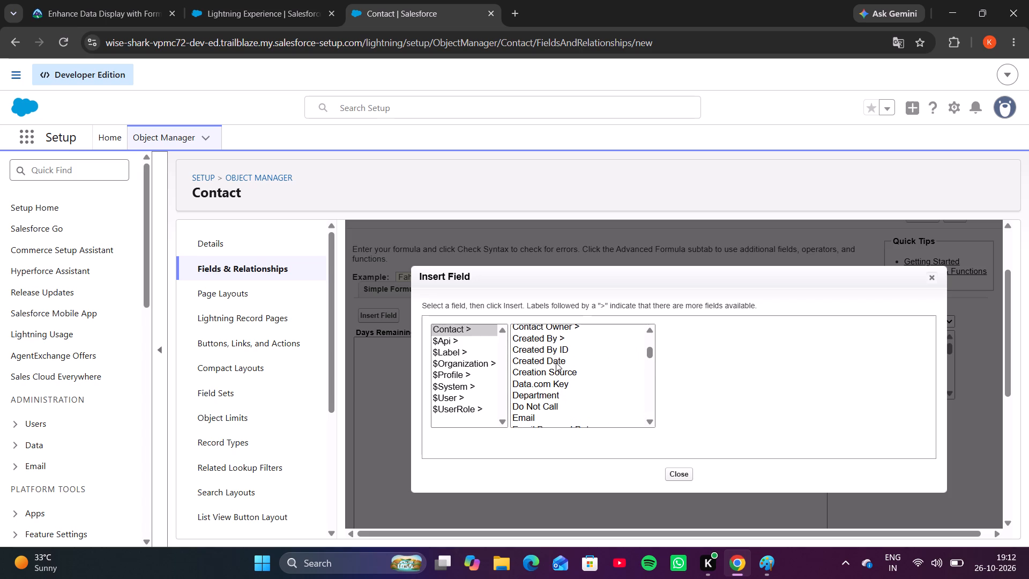
scroll(556, 362, "up", 1)
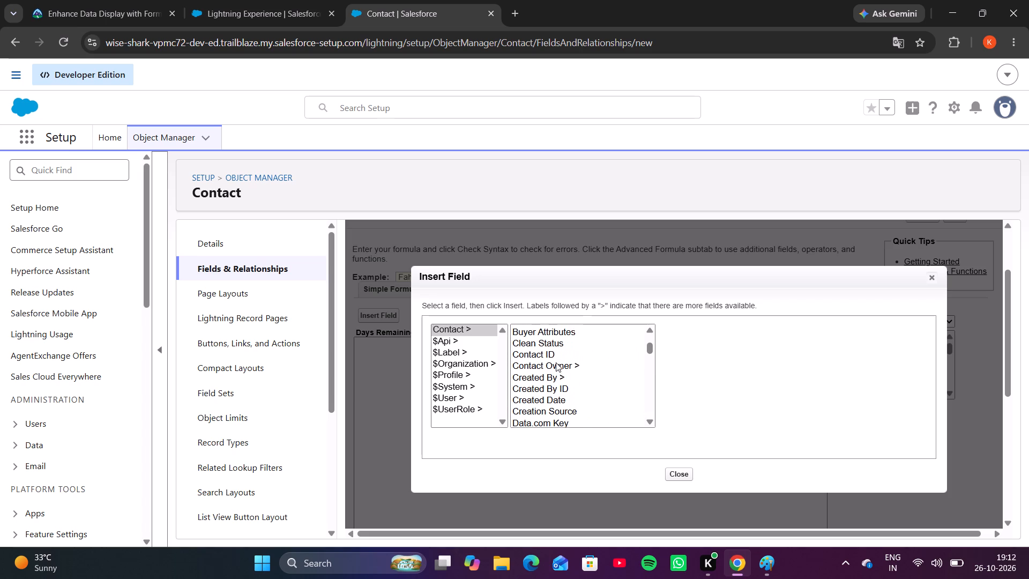
scroll(556, 362, "up", 2)
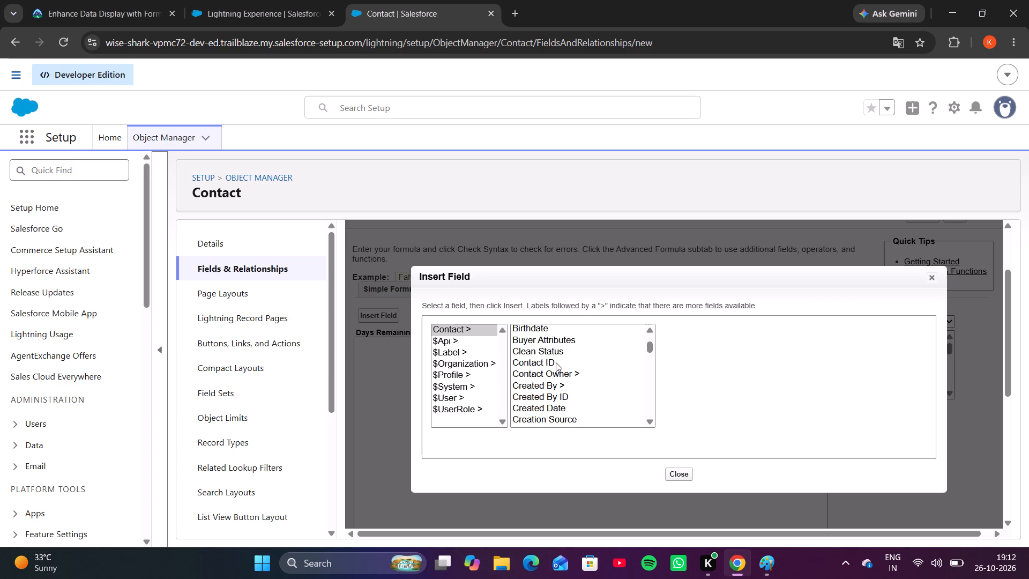
Look through the full list of insertable Contact fields for a contract end date, check Contact ID's details, and close the field picker.
left_click(458, 328)
scroll(566, 359, "down", 1)
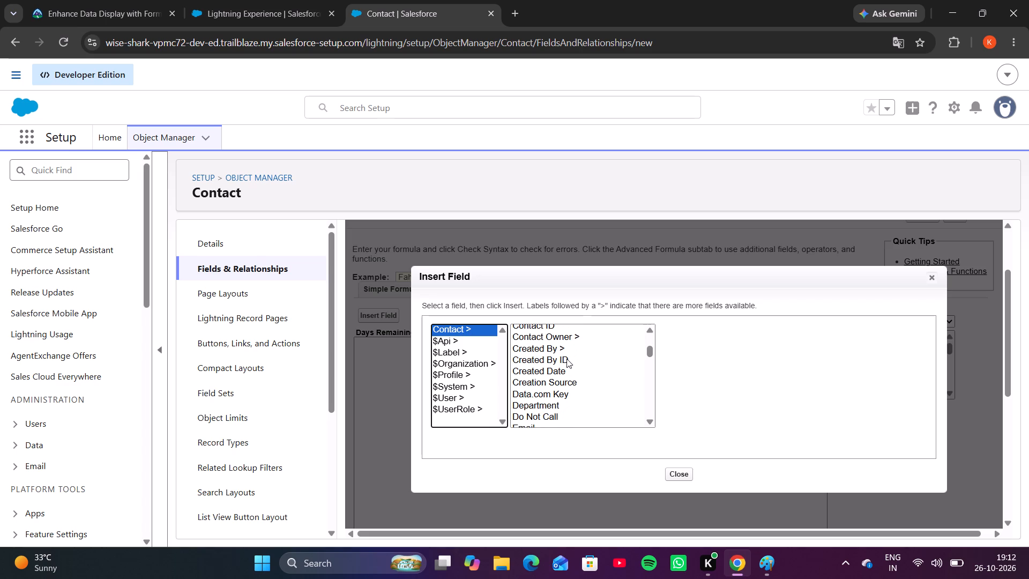
scroll(566, 359, "down", 1)
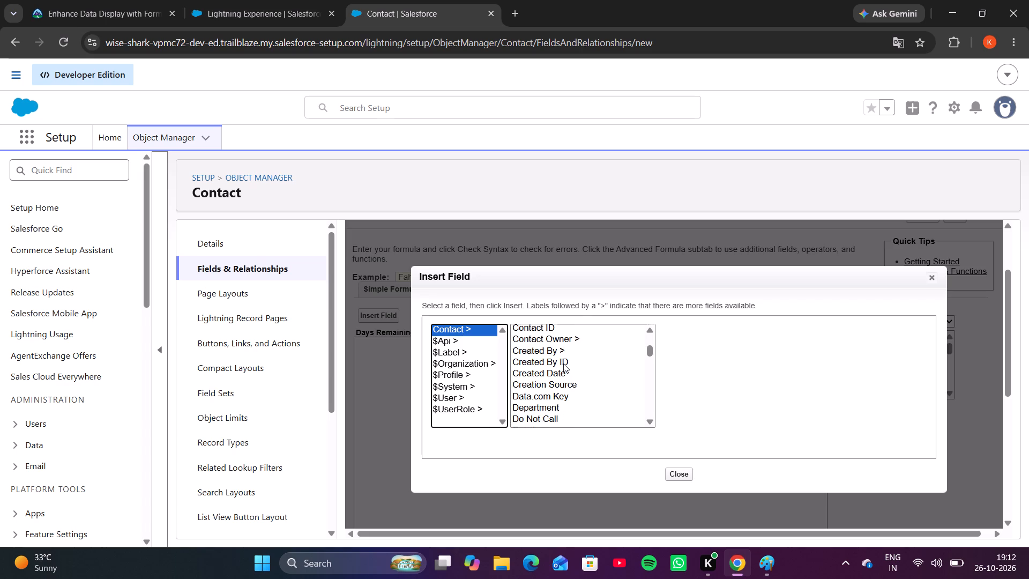
scroll(560, 384, "up", 12)
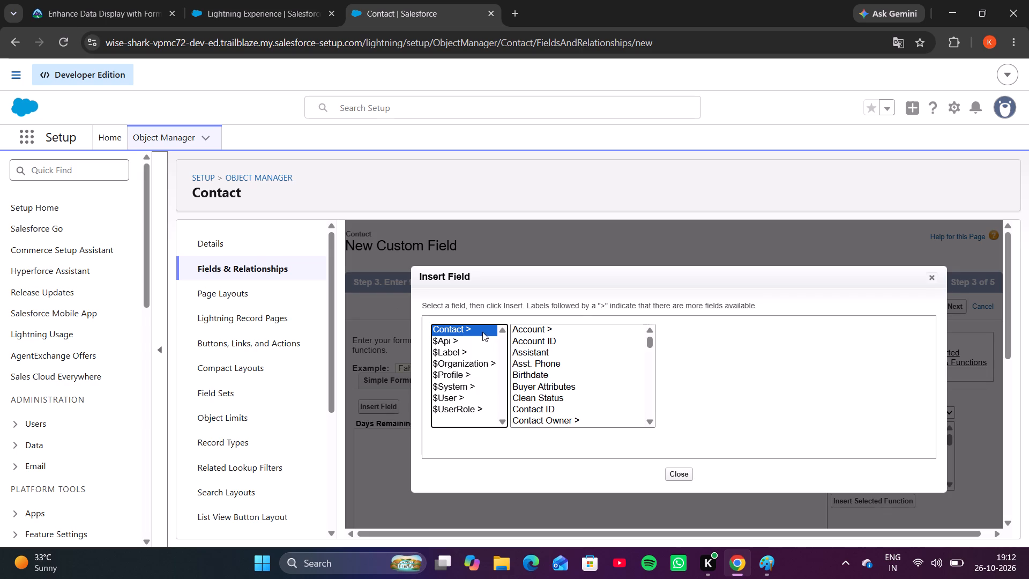
left_click(482, 330)
scroll(551, 352, "down", 1)
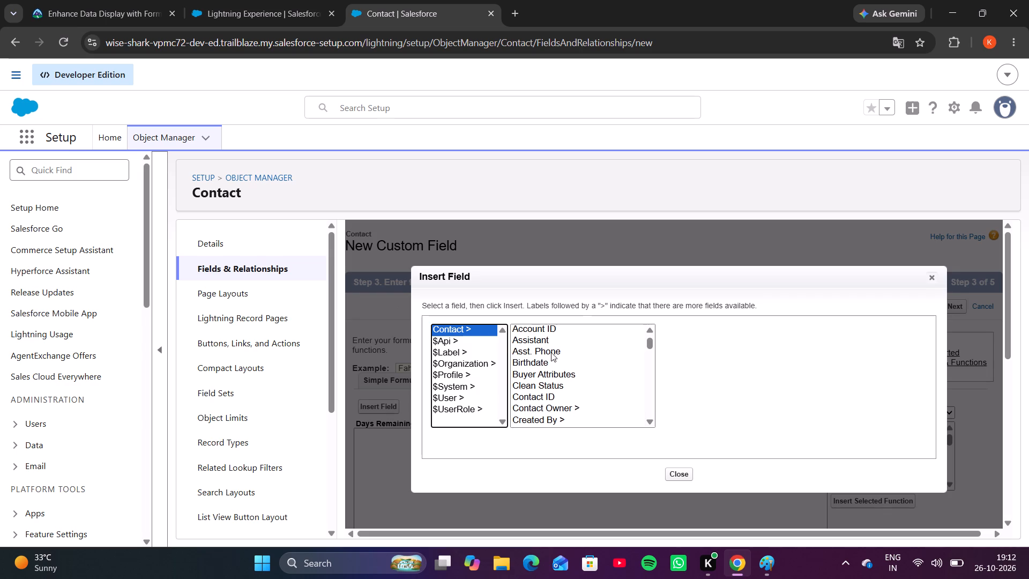
scroll(551, 352, "down", 1)
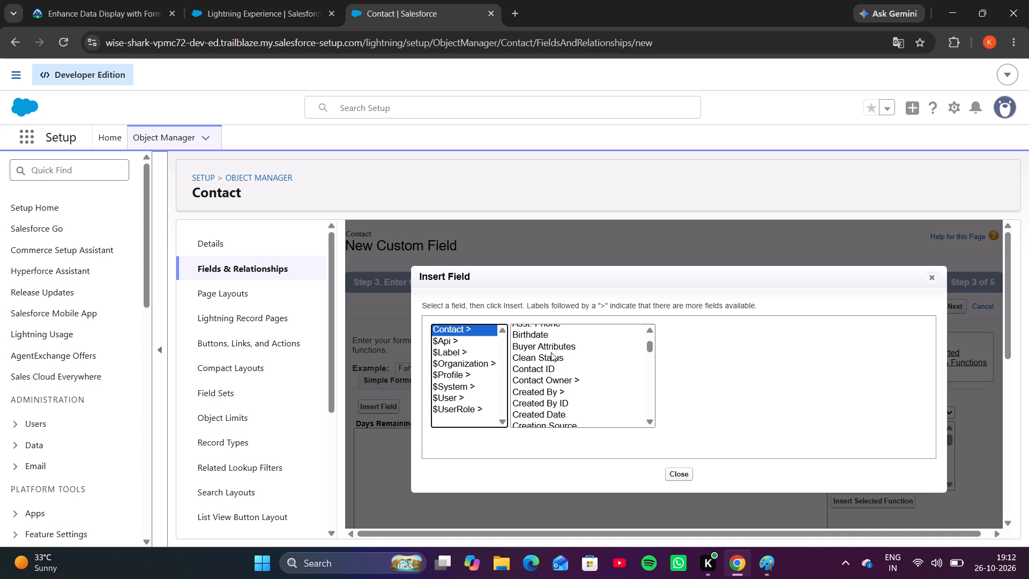
scroll(551, 352, "down", 2)
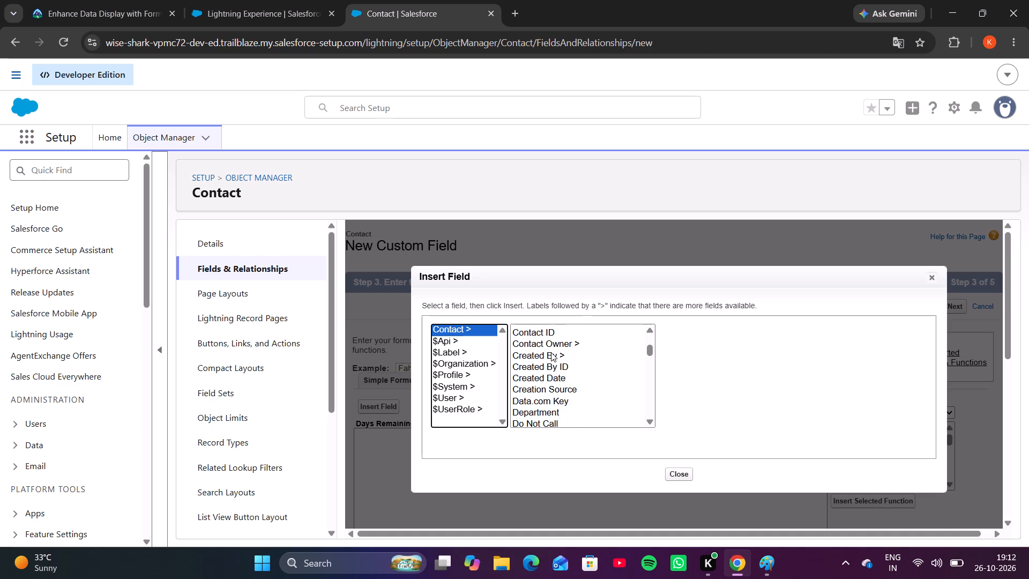
scroll(551, 352, "down", 2)
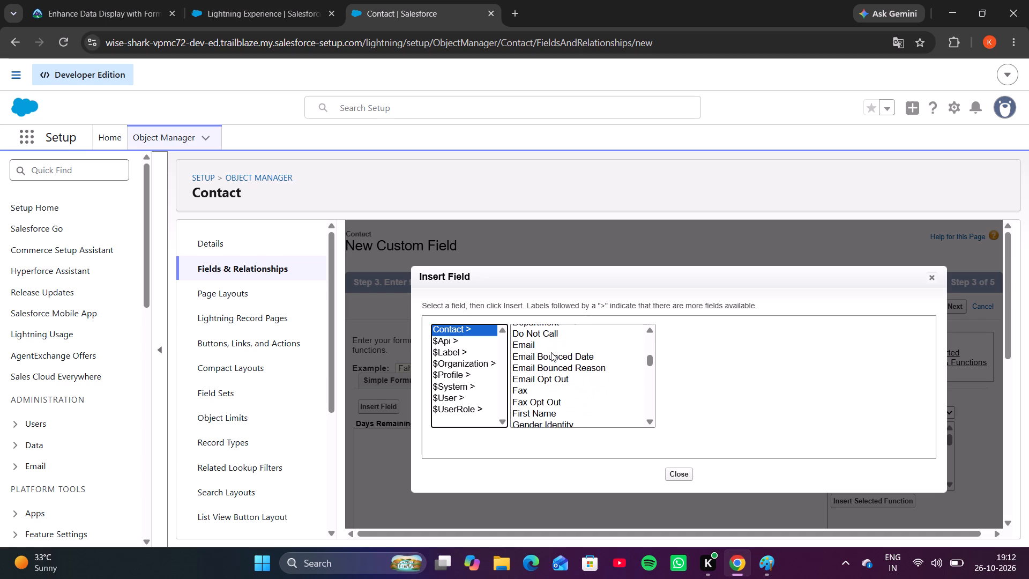
scroll(551, 352, "down", 3)
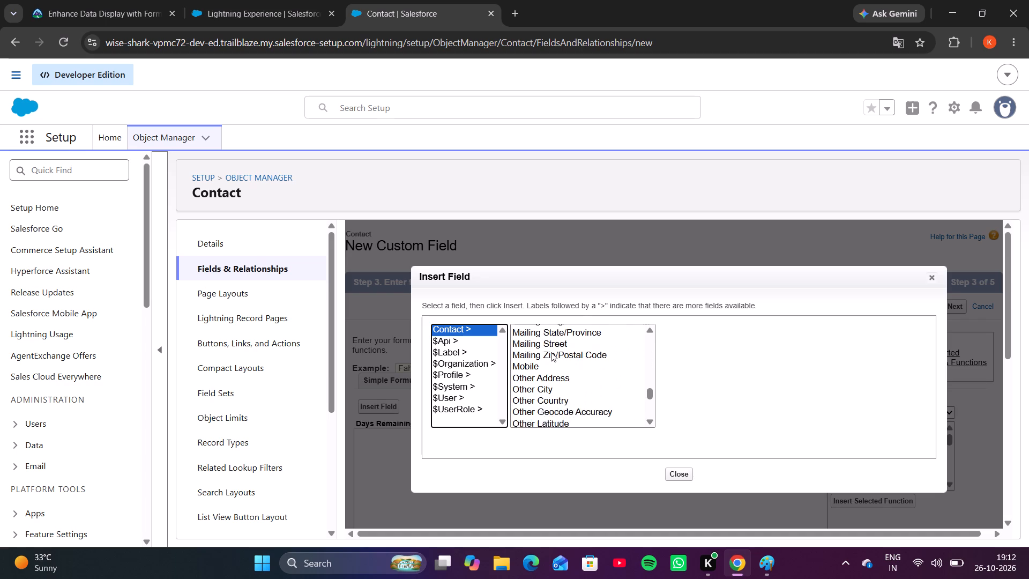
scroll(551, 352, "down", 3)
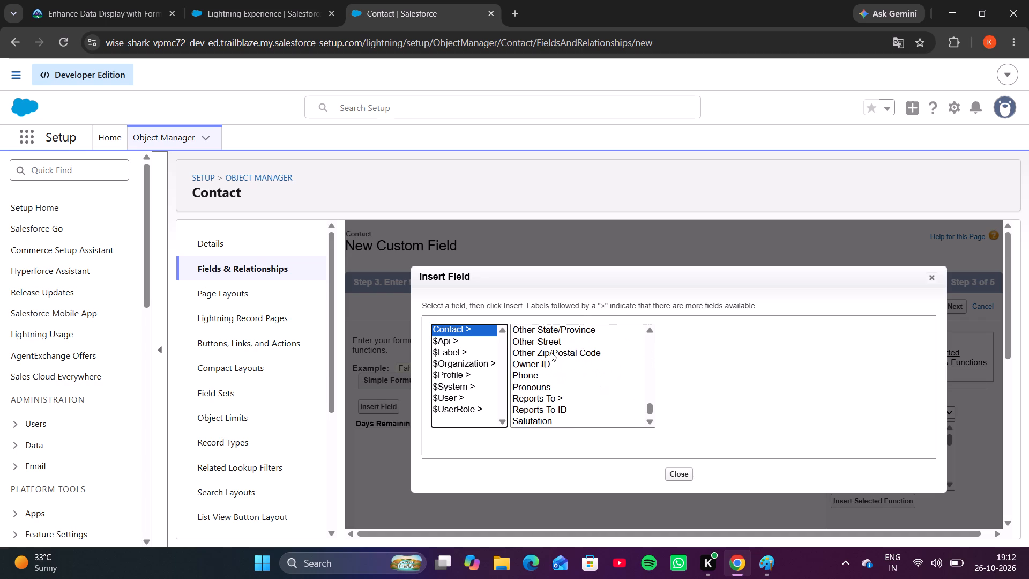
scroll(551, 352, "down", 1)
scroll(548, 372, "up", 1)
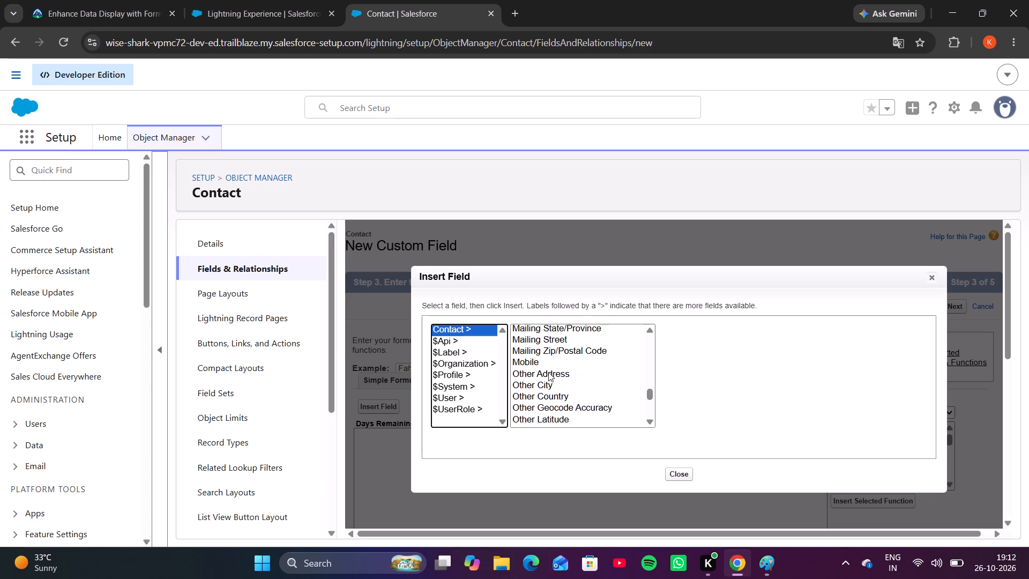
scroll(548, 372, "up", 2)
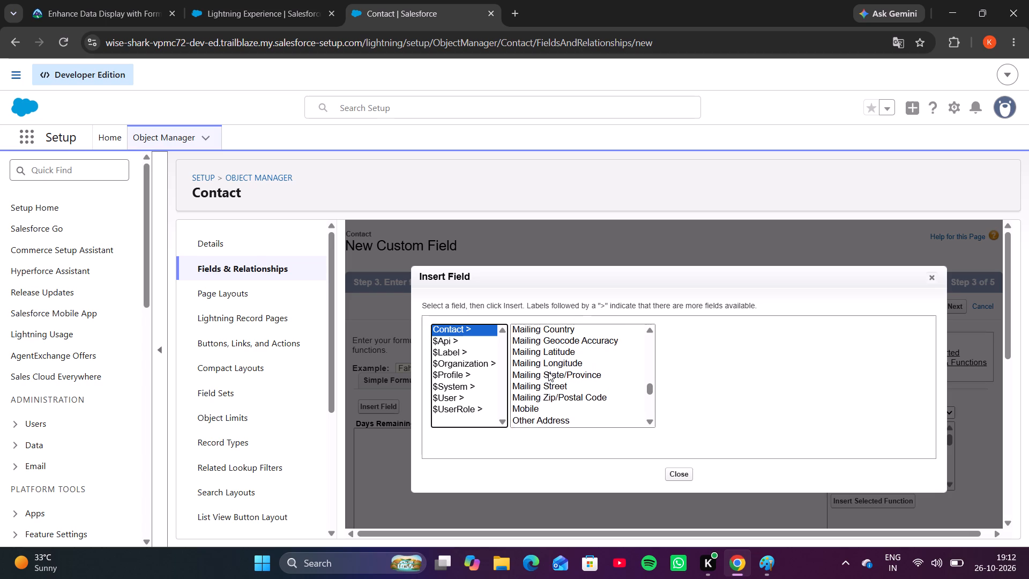
scroll(548, 372, "up", 2)
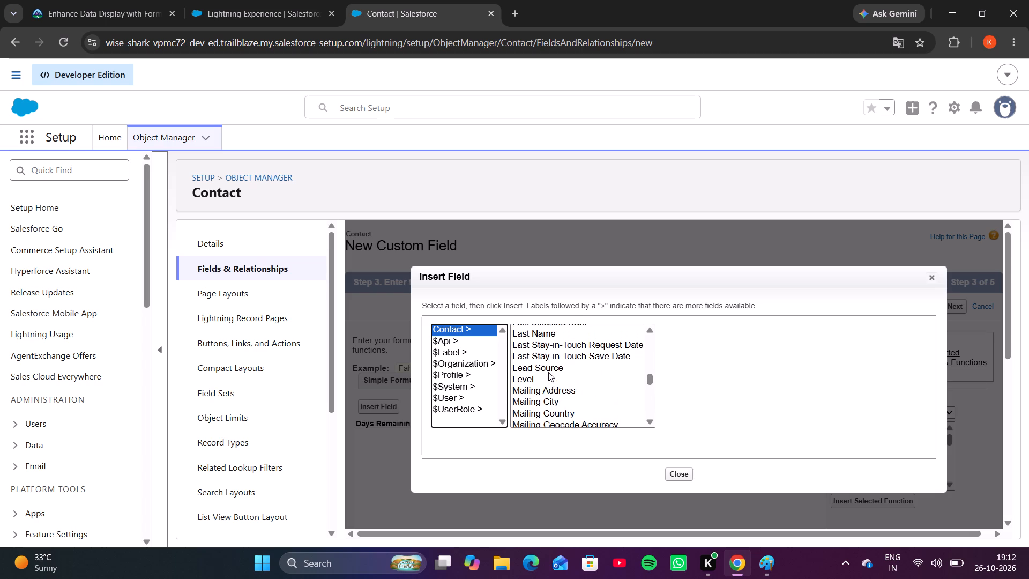
scroll(548, 372, "up", 2)
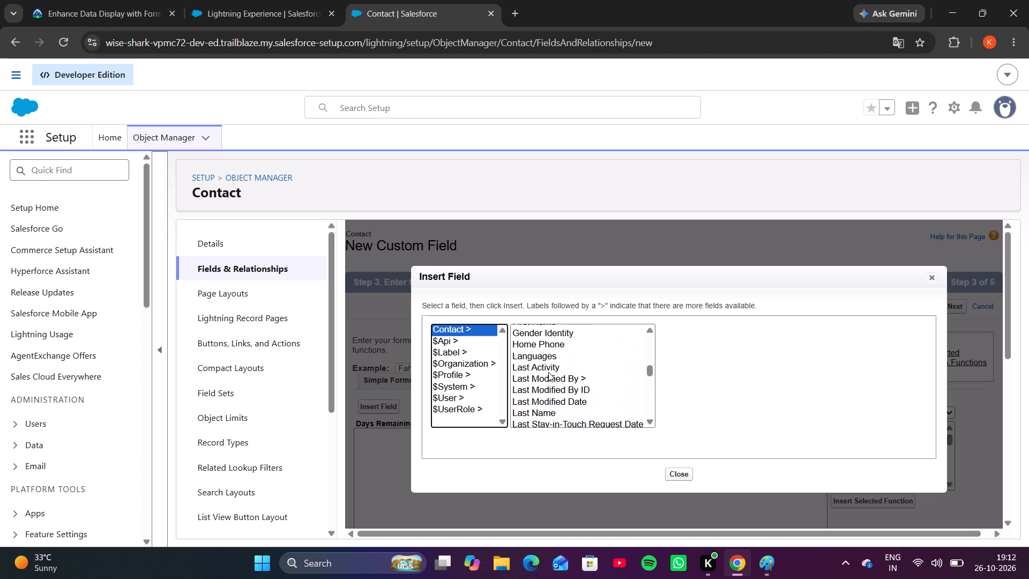
scroll(548, 372, "up", 1)
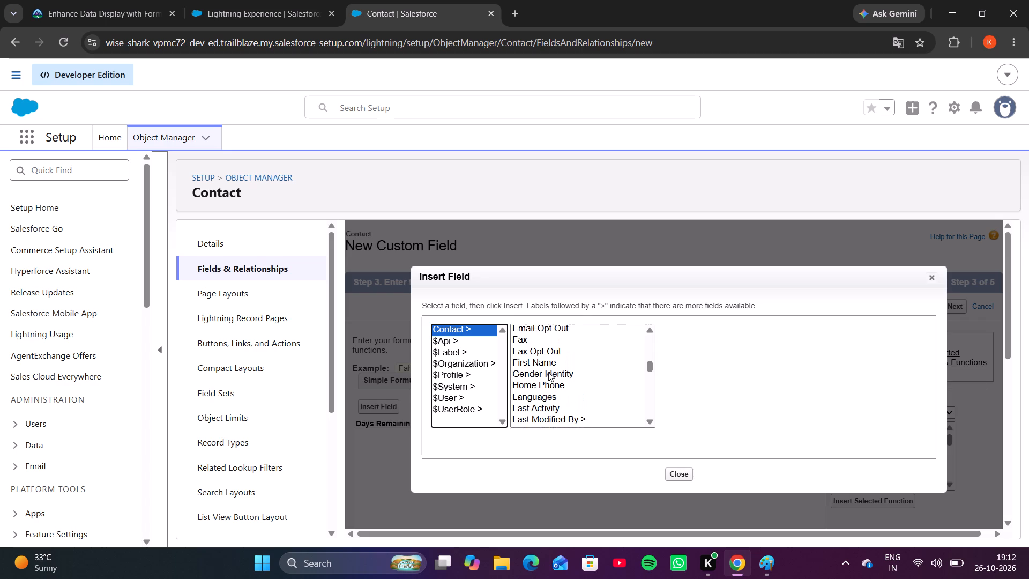
scroll(548, 372, "up", 1)
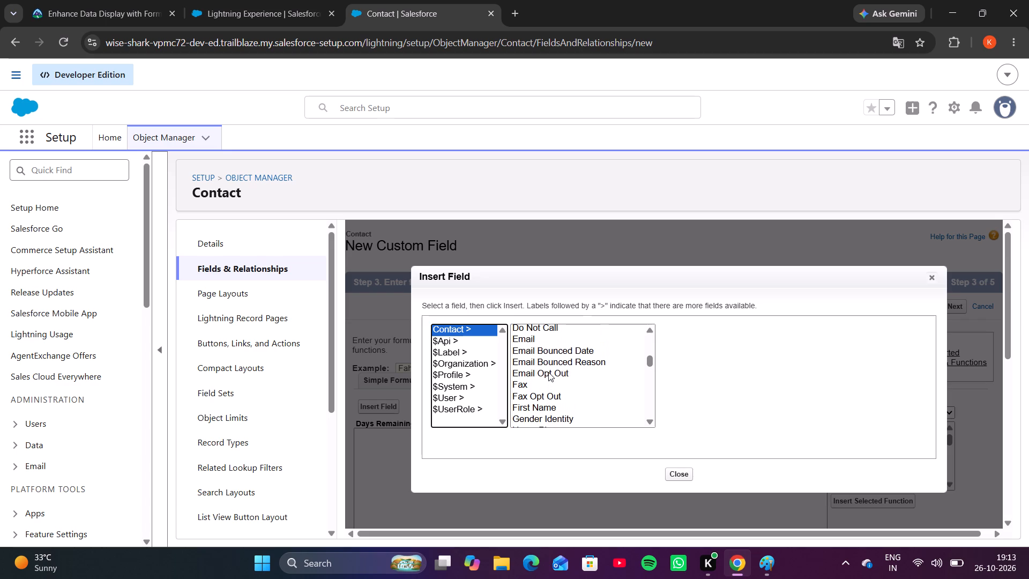
scroll(548, 372, "up", 1)
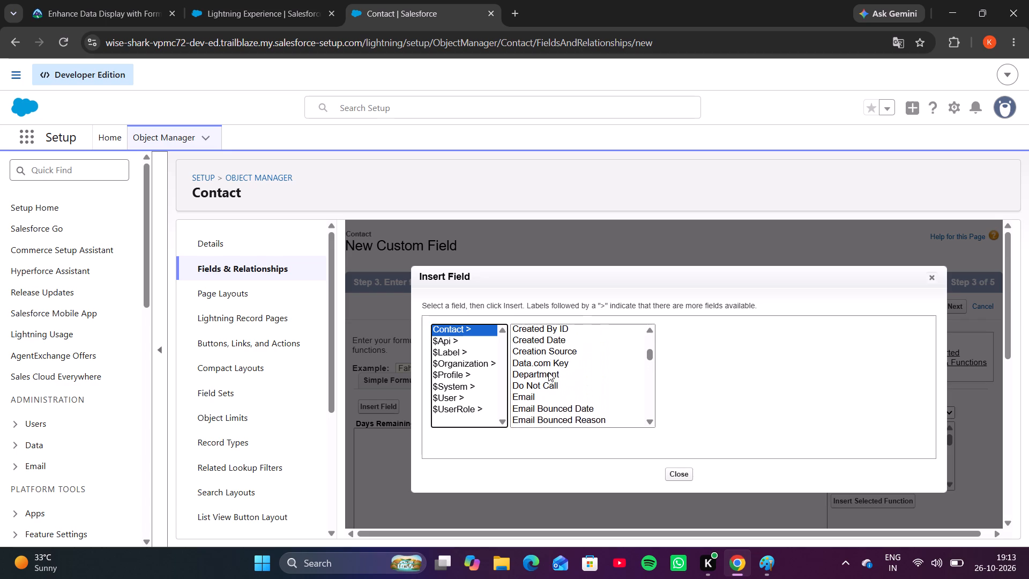
scroll(548, 372, "up", 1)
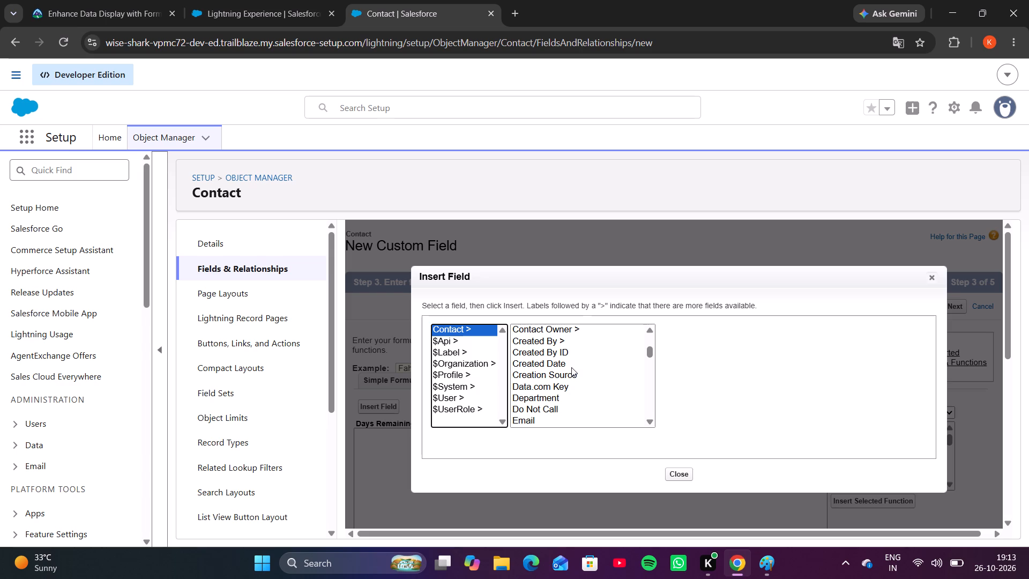
scroll(565, 383, "up", 1)
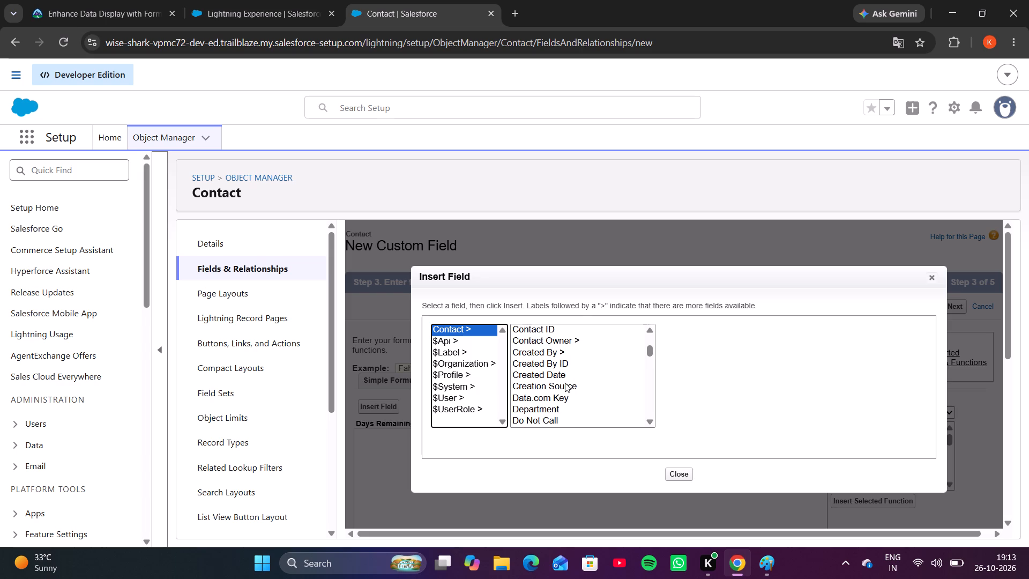
scroll(565, 383, "up", 1)
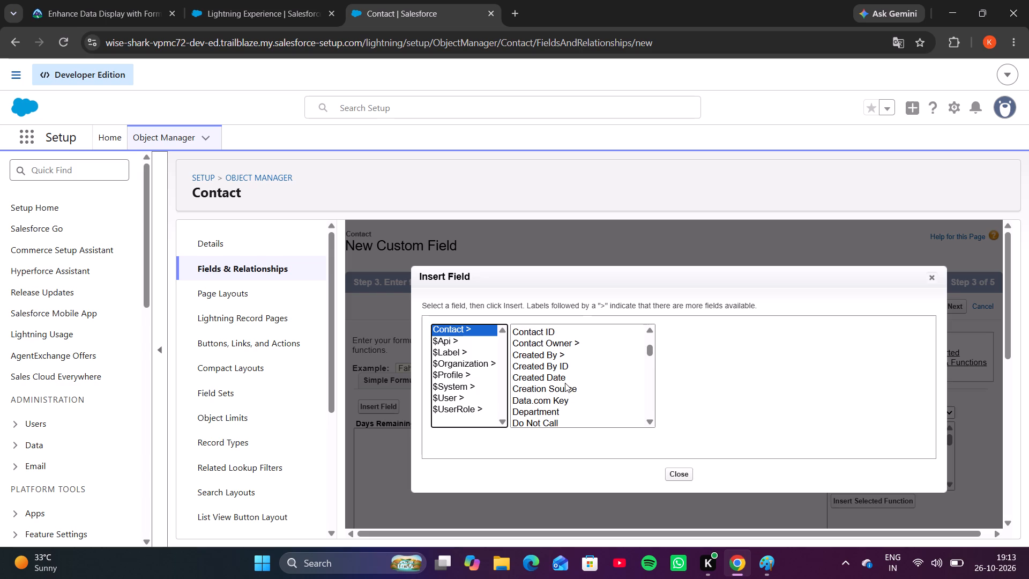
scroll(565, 383, "up", 1)
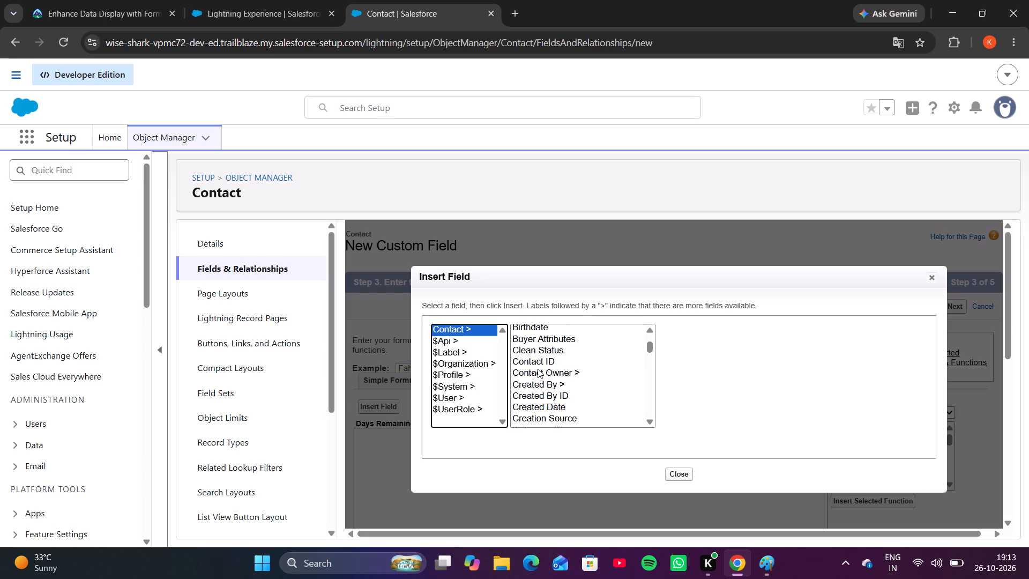
scroll(542, 362, "up", 1)
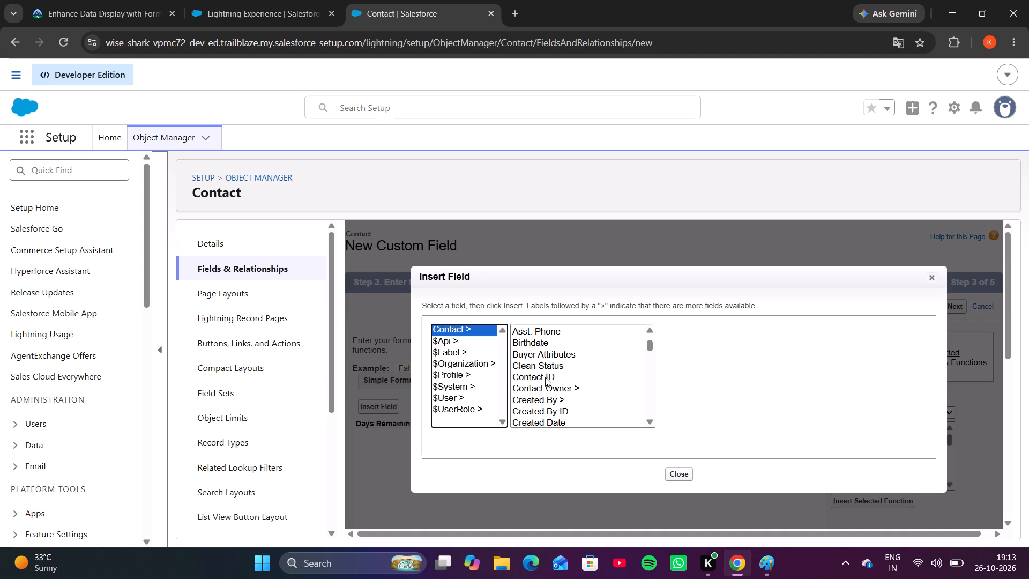
left_click(545, 377)
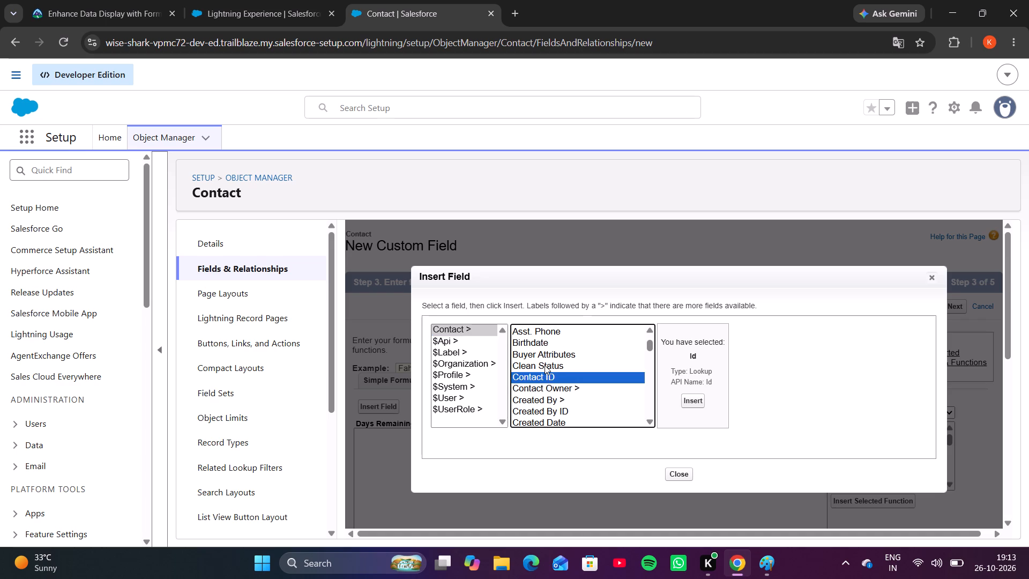
scroll(545, 365, "up", 1)
scroll(545, 365, "down", 1)
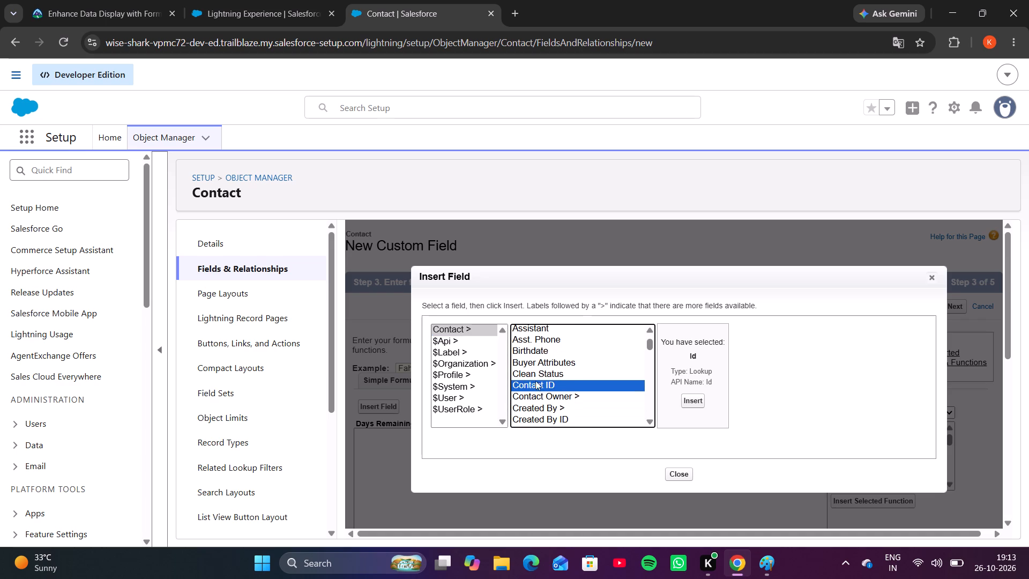
left_click(534, 385)
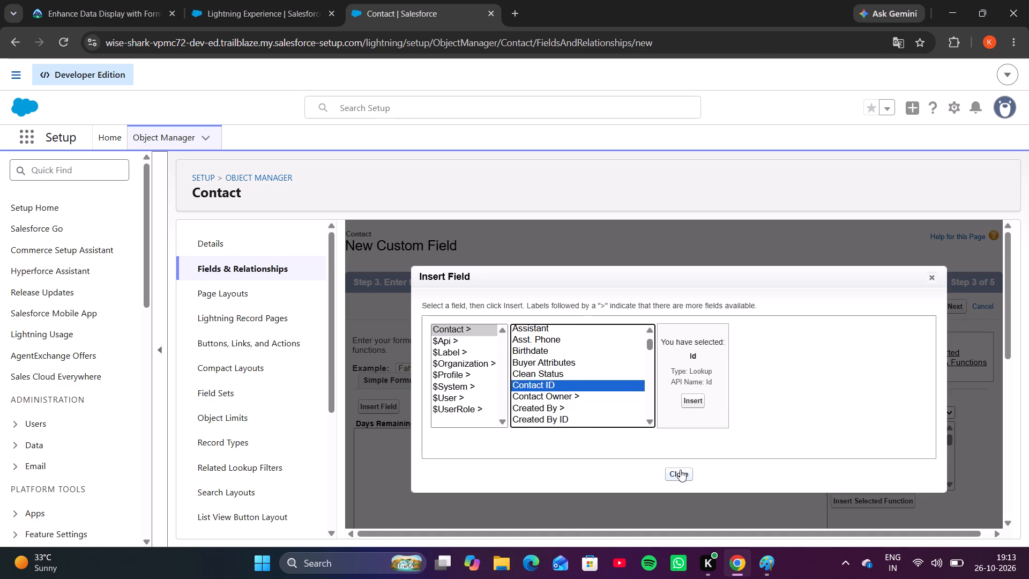
left_click(680, 470)
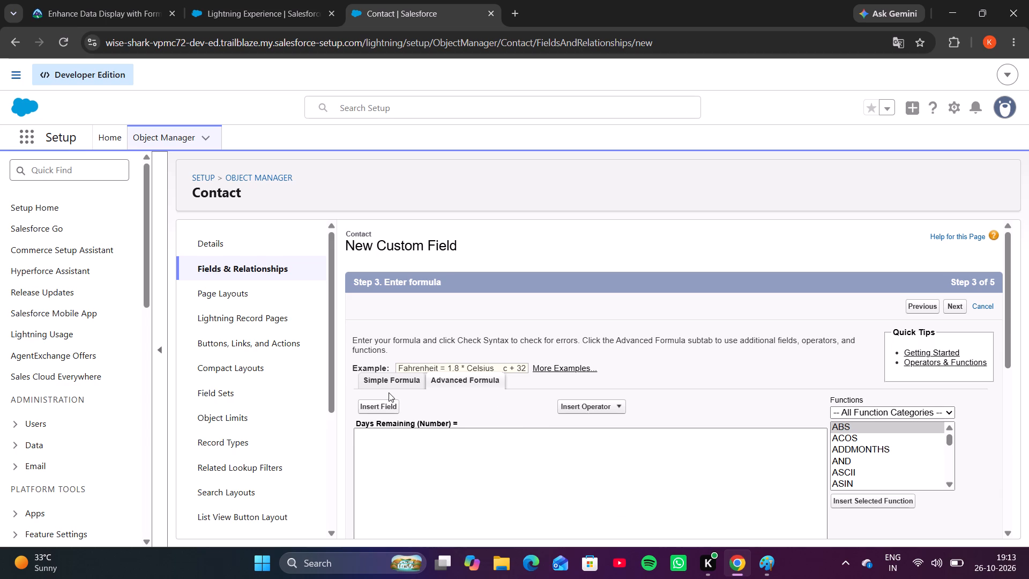
In the advanced formula editor, reopen the insertable field picker and look through the Contact and $Api fields for a contract end date.
left_click(475, 378)
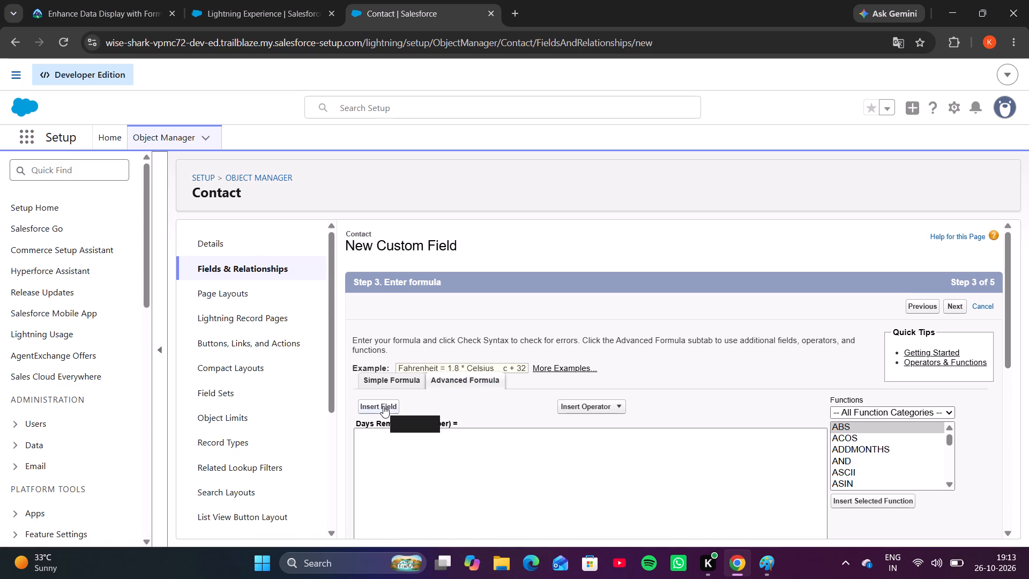
left_click(442, 379)
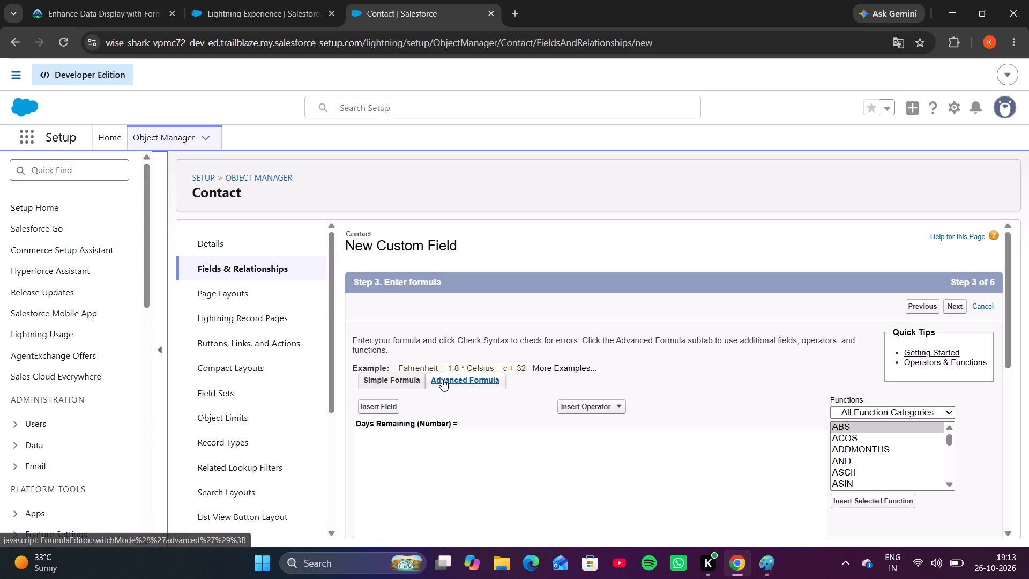
left_click(442, 379)
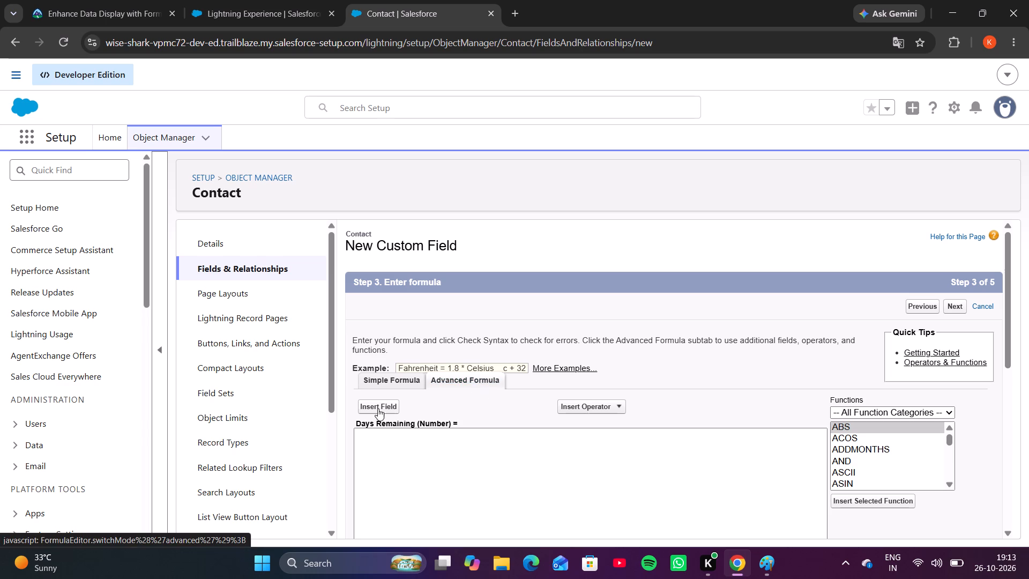
left_click(371, 408)
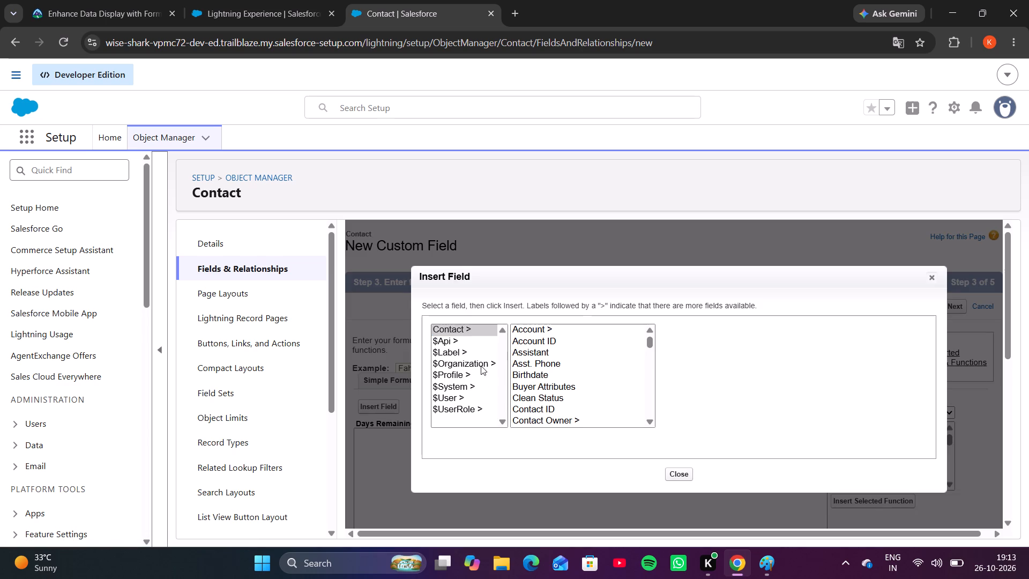
left_click(463, 331)
left_click(463, 331)
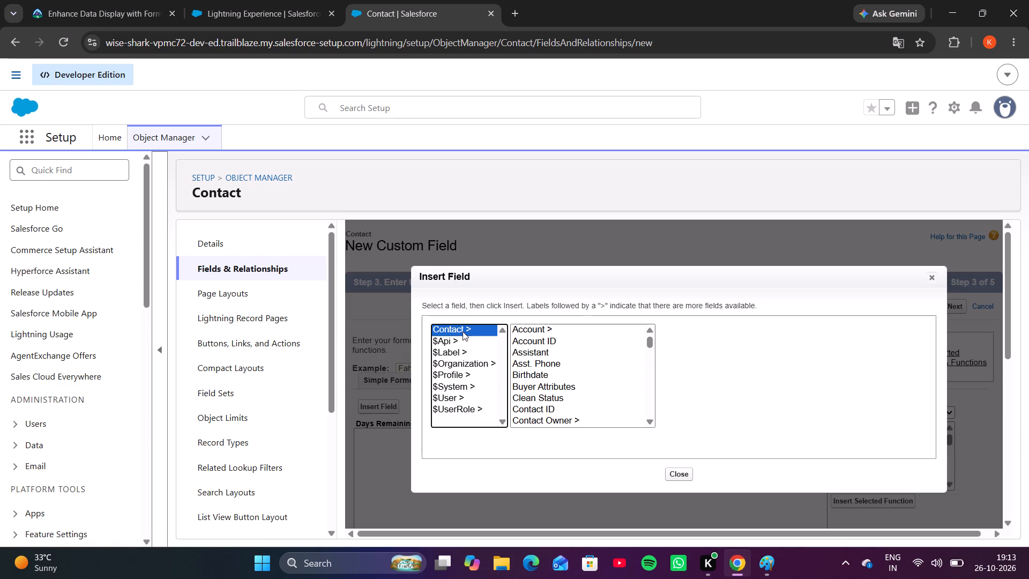
scroll(463, 331, "down", 3)
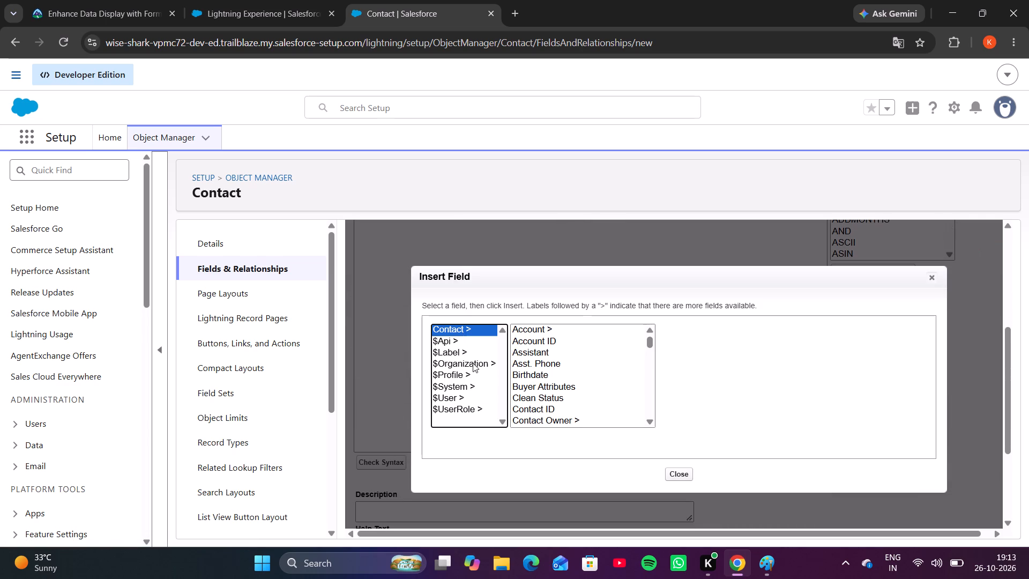
left_click(504, 418)
left_click(502, 417)
left_click(501, 325)
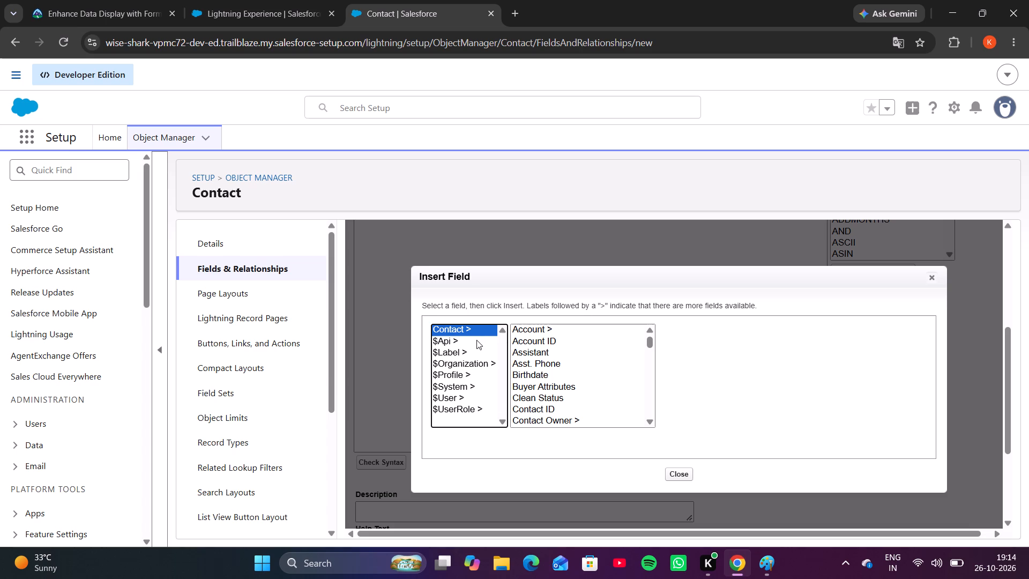
left_click(476, 340)
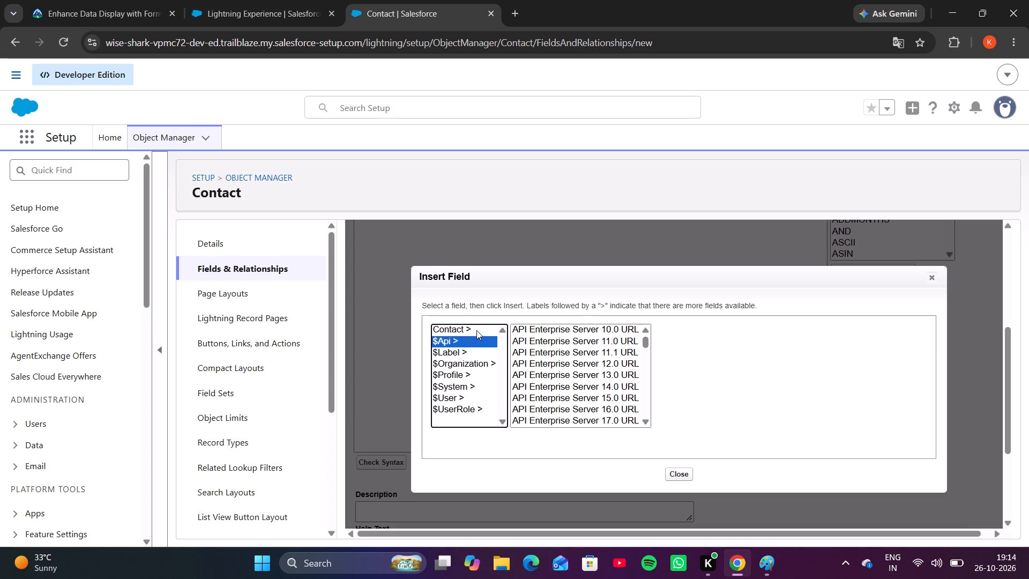
left_click(475, 327)
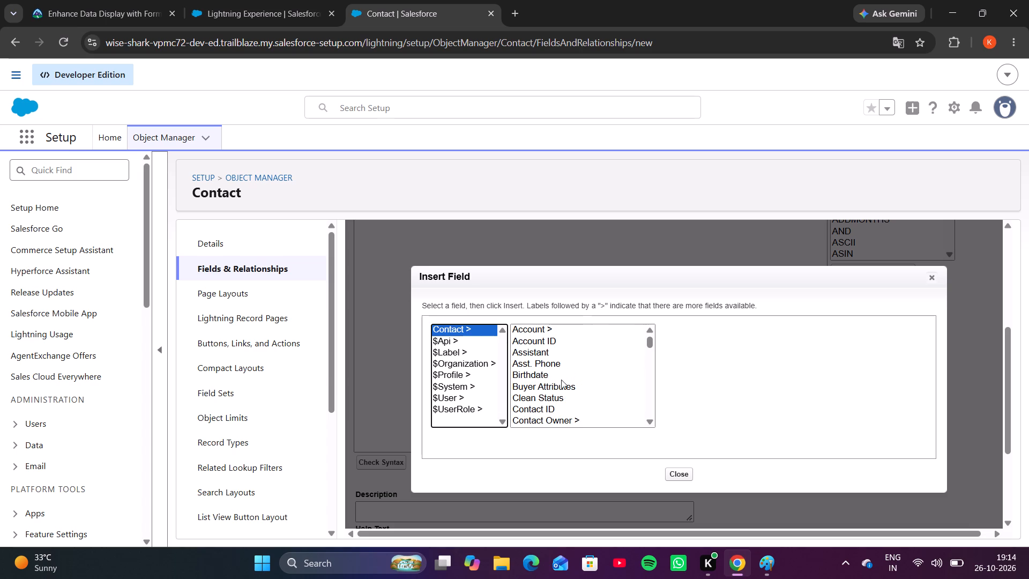
scroll(551, 400, "down", 1)
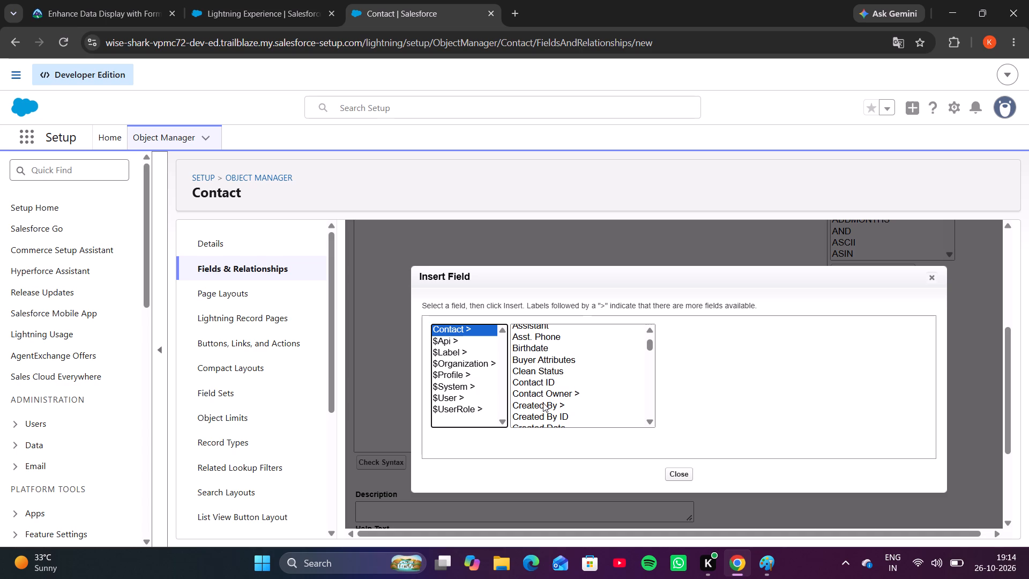
Leave the formula editor for Contact's Fields & Relationships list and look through all its fields for a contract end date.
left_click(237, 262)
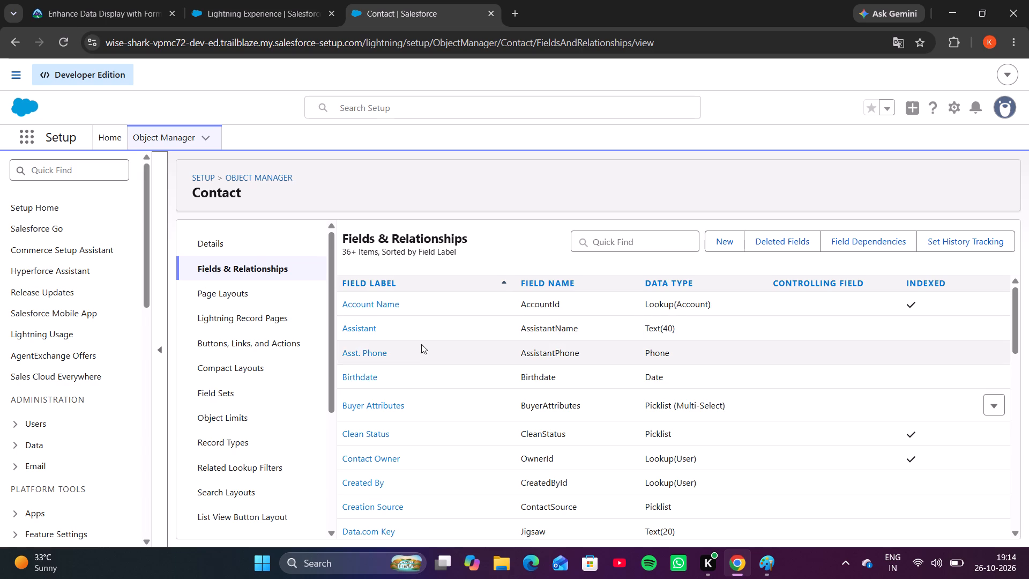
scroll(405, 376, "down", 1)
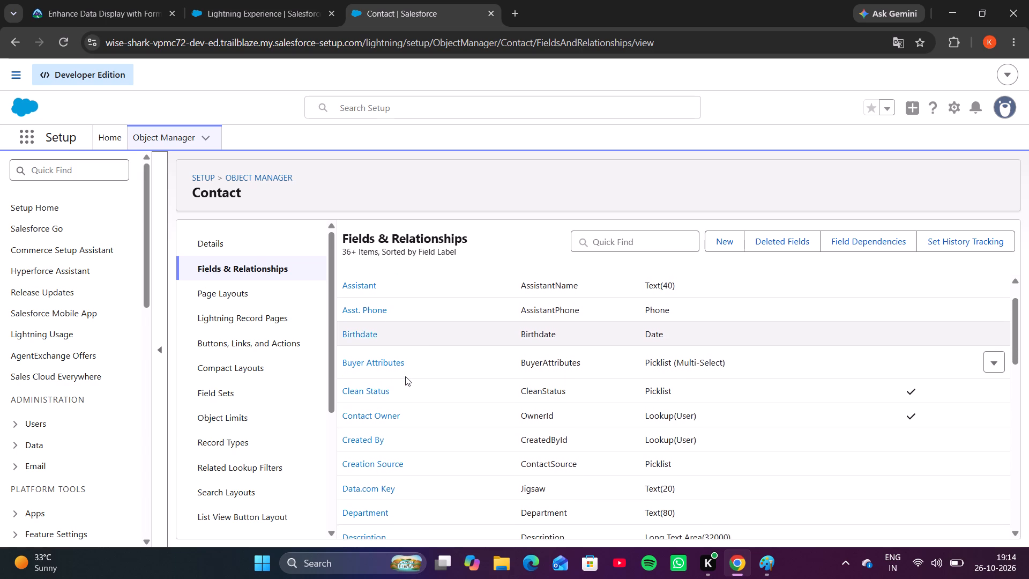
scroll(405, 376, "down", 2)
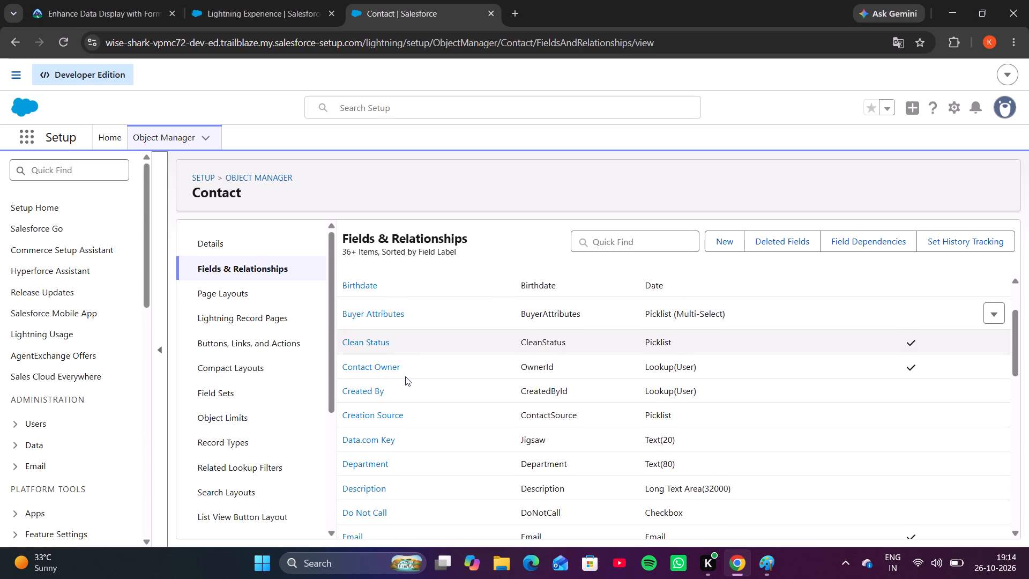
scroll(405, 376, "down", 2)
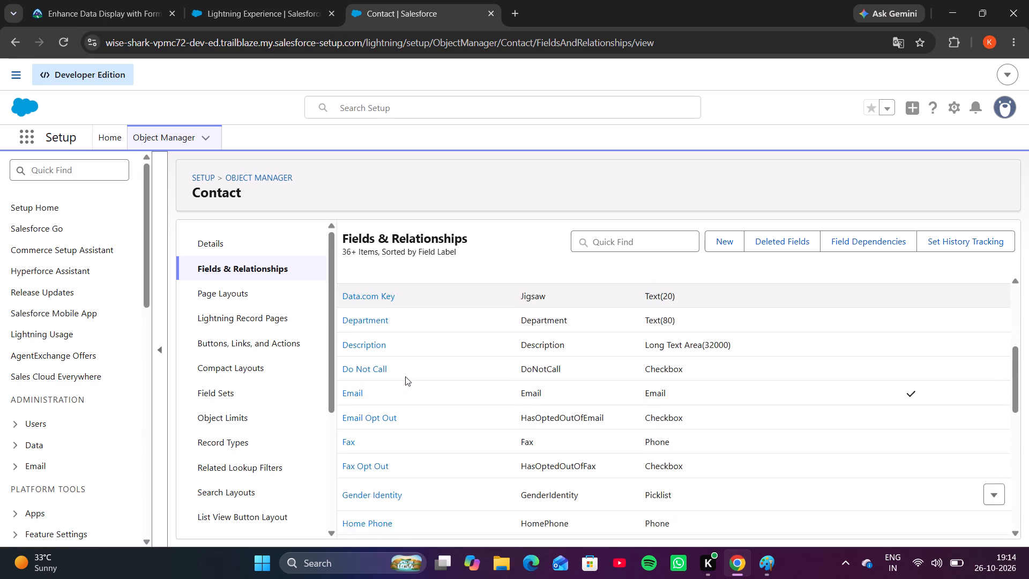
scroll(405, 376, "down", 5)
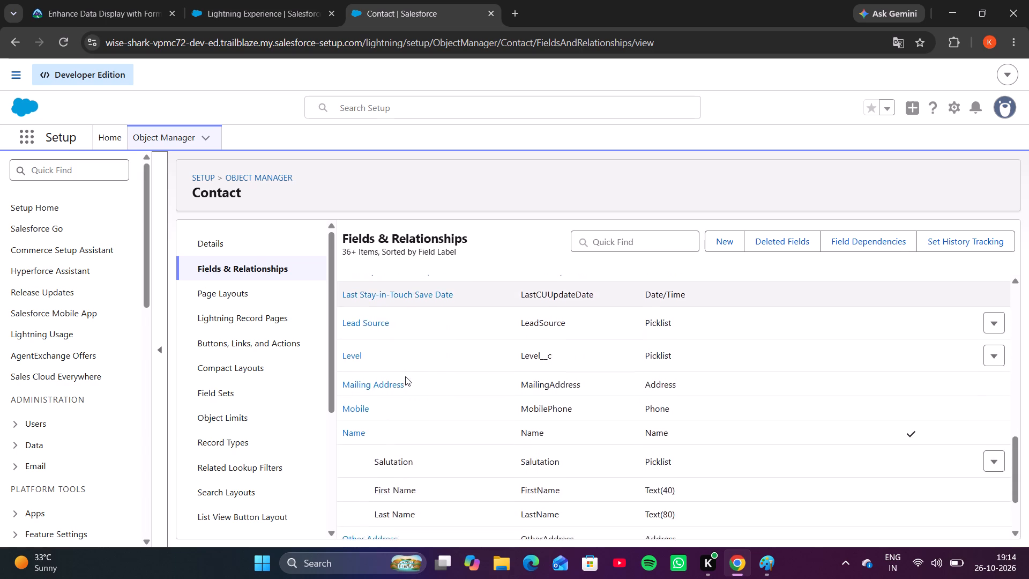
scroll(405, 376, "down", 2)
scroll(402, 493, "up", 1)
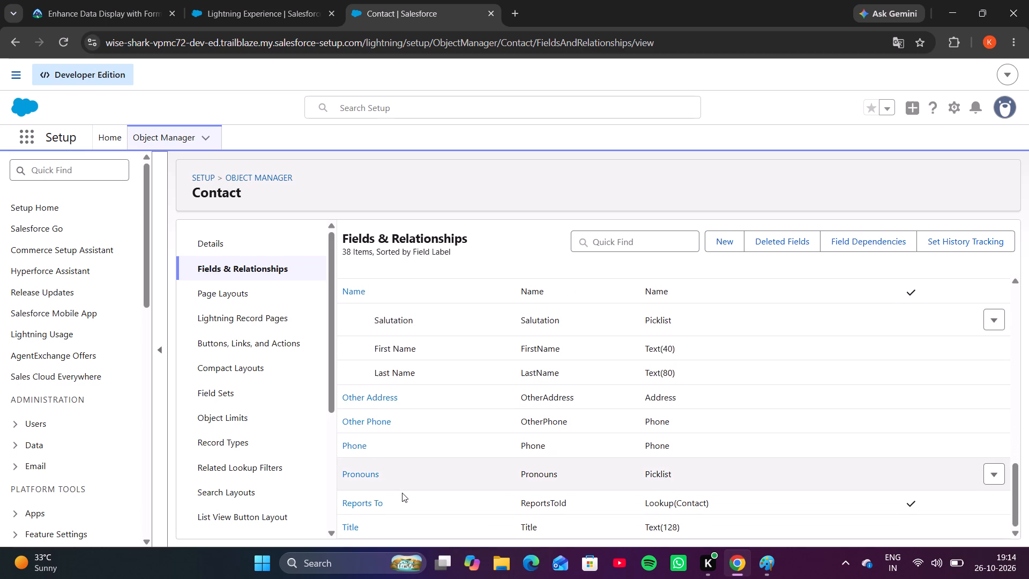
scroll(402, 493, "up", 1)
Search Contact's fields for "con", then clear the search.
left_click(643, 241)
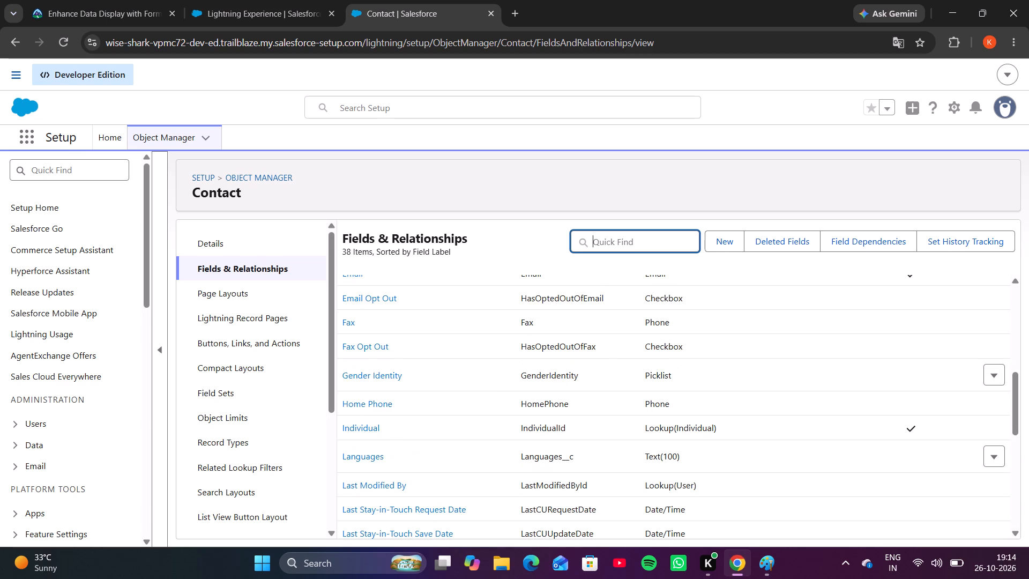
type("con")
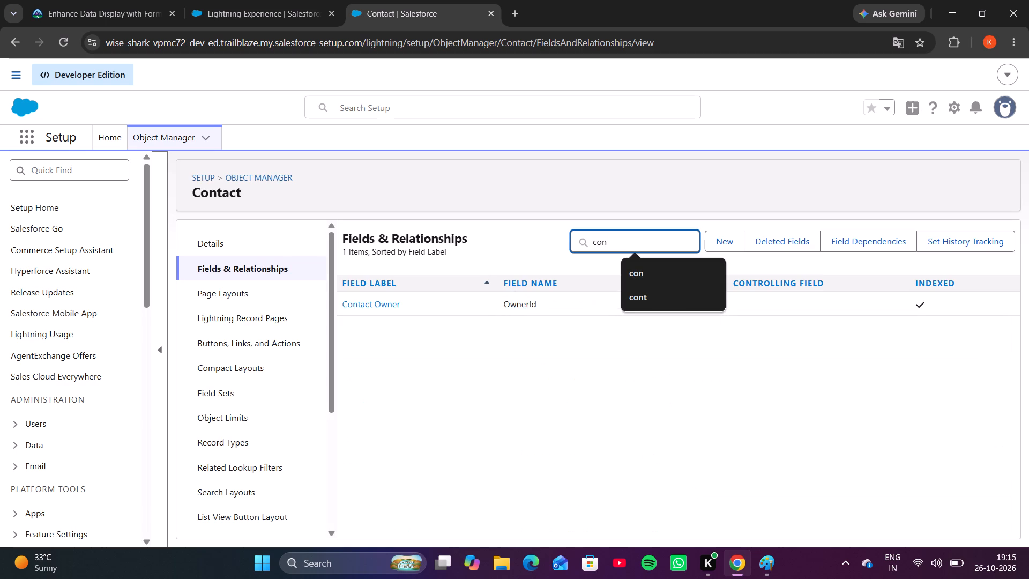
key("BackSpace")
key("BackSpace")
key("BackSpace")
key("BackSpace")
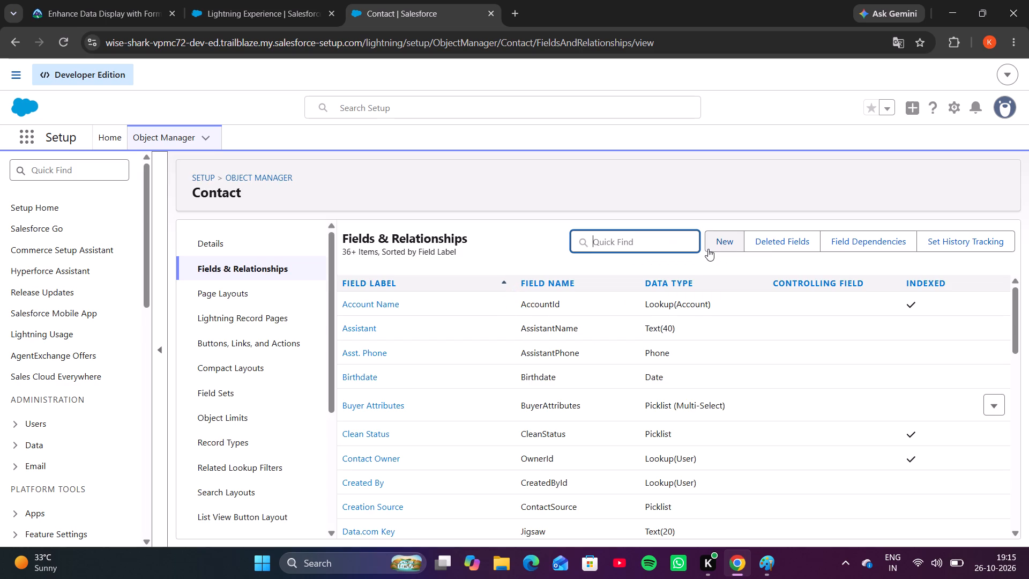
Start a new custom field on Contact with the Formula data type and proceed to the output type settings.
left_click(708, 249)
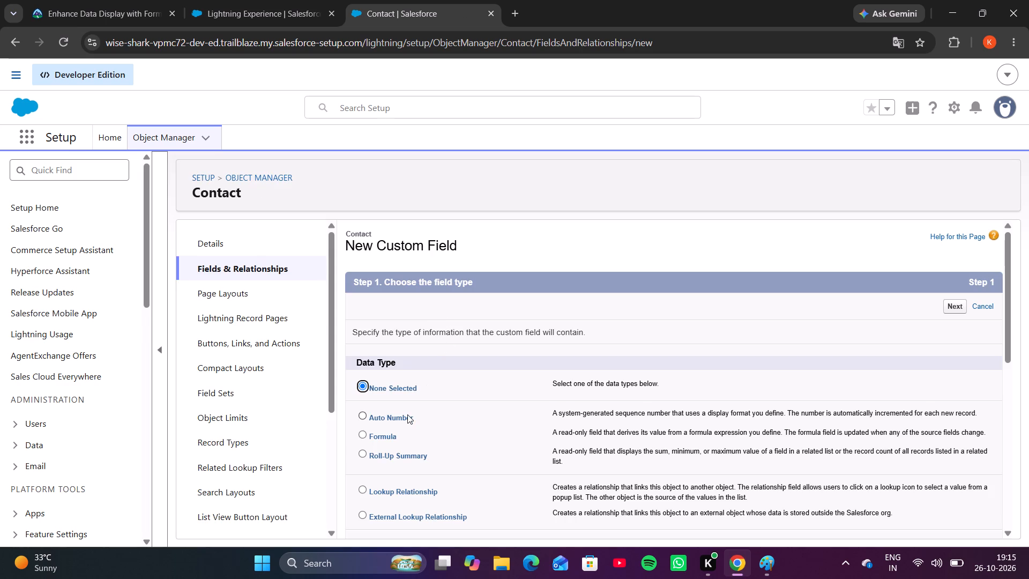
left_click(367, 435)
scroll(367, 435, "down", 5)
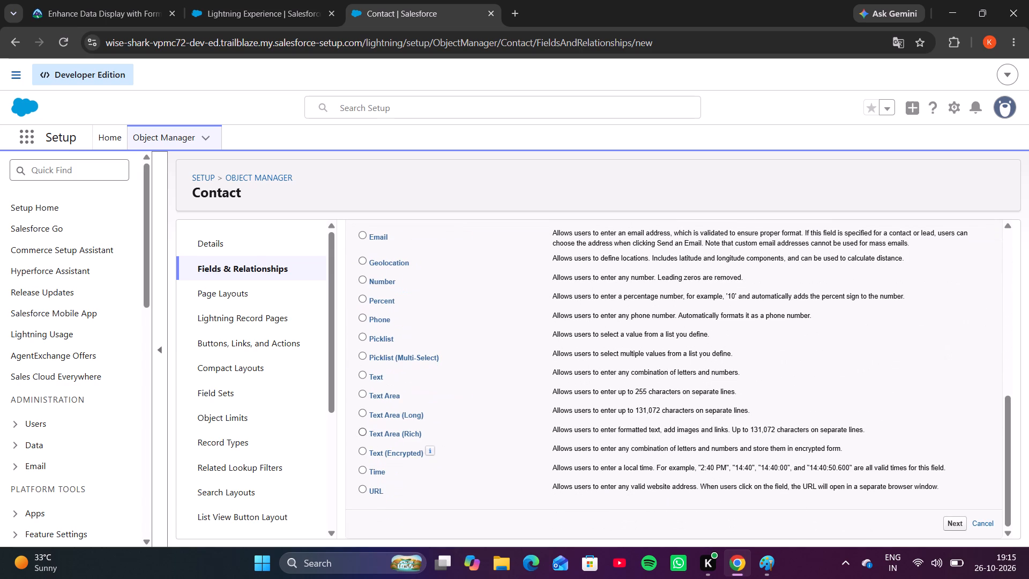
left_click(955, 523)
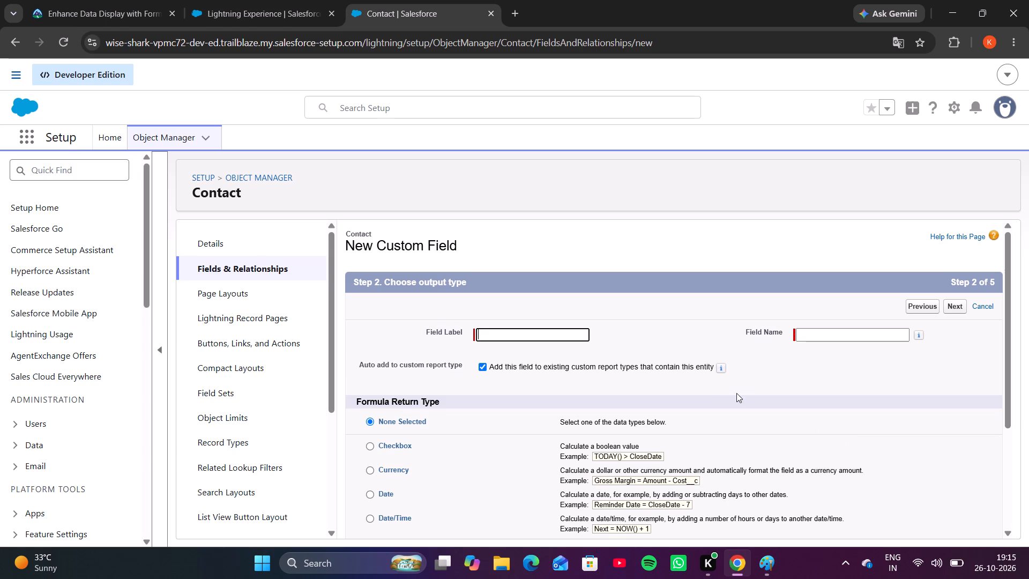
Copy the field label Days Remaining from the Trailhead challenge into the new Contact field, giving it the field name Days_Remaining.
left_click(541, 326)
left_click(119, 10)
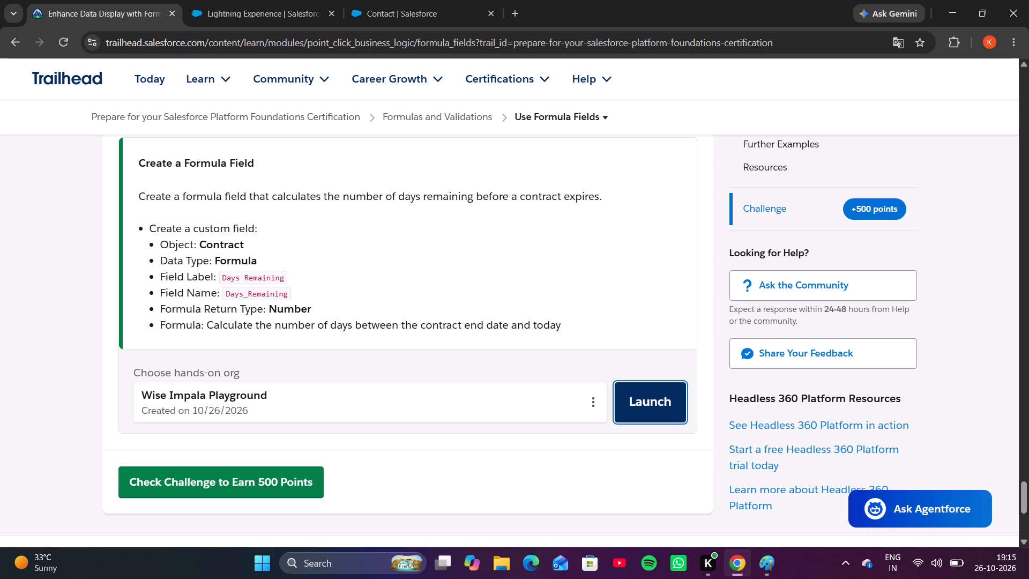
left_click_drag(222, 276, 288, 280)
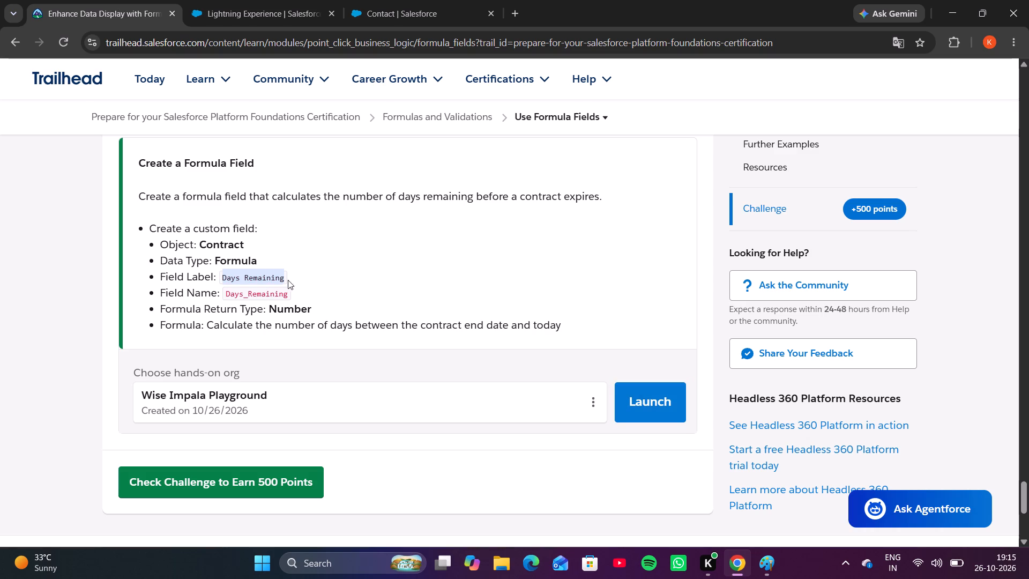
left_click_drag(288, 280, 301, 279)
key("ctrl+c")
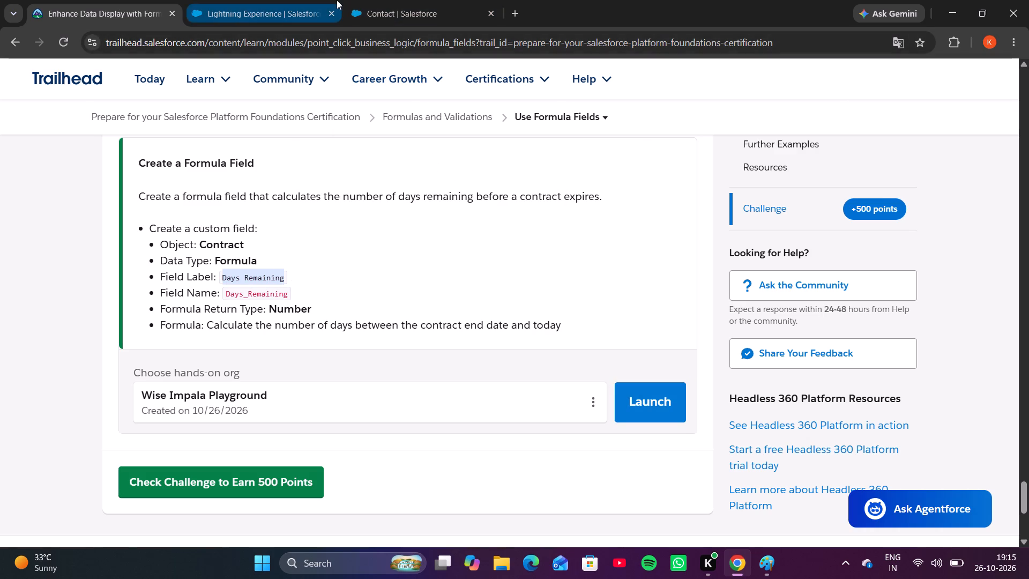
left_click(371, 3)
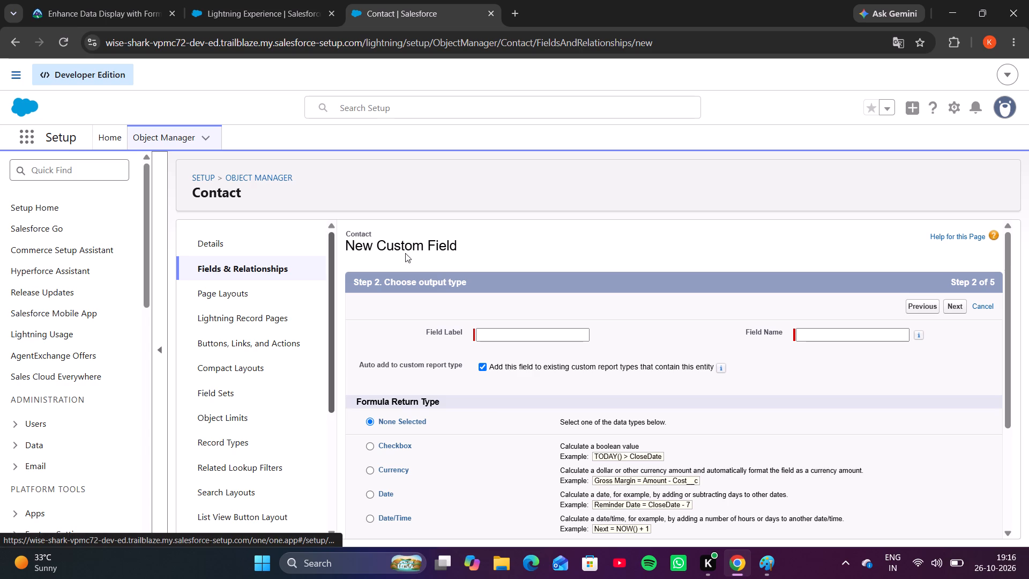
left_click(509, 343)
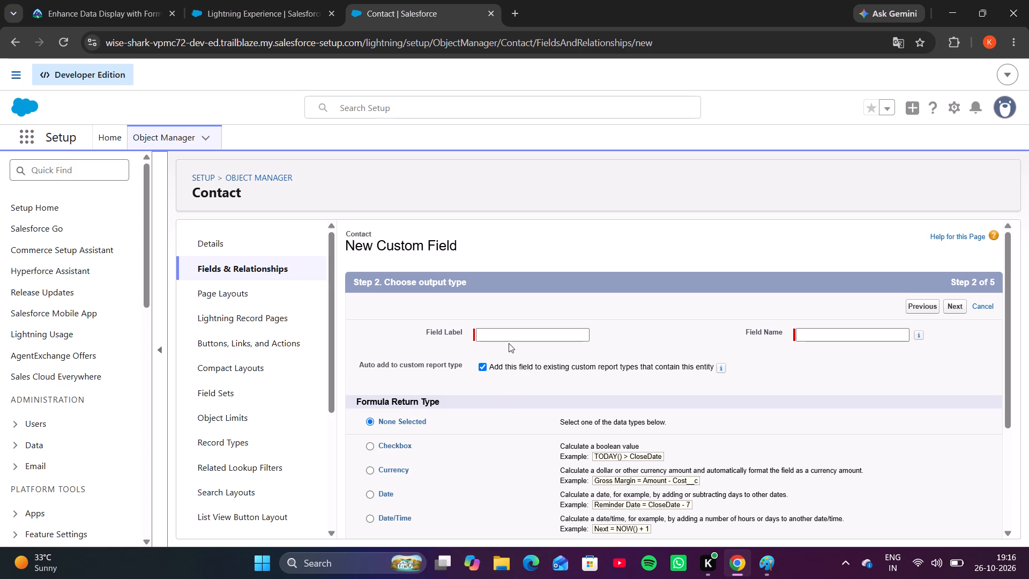
key("ctrl+v")
left_click(501, 330)
key("ctrl+v")
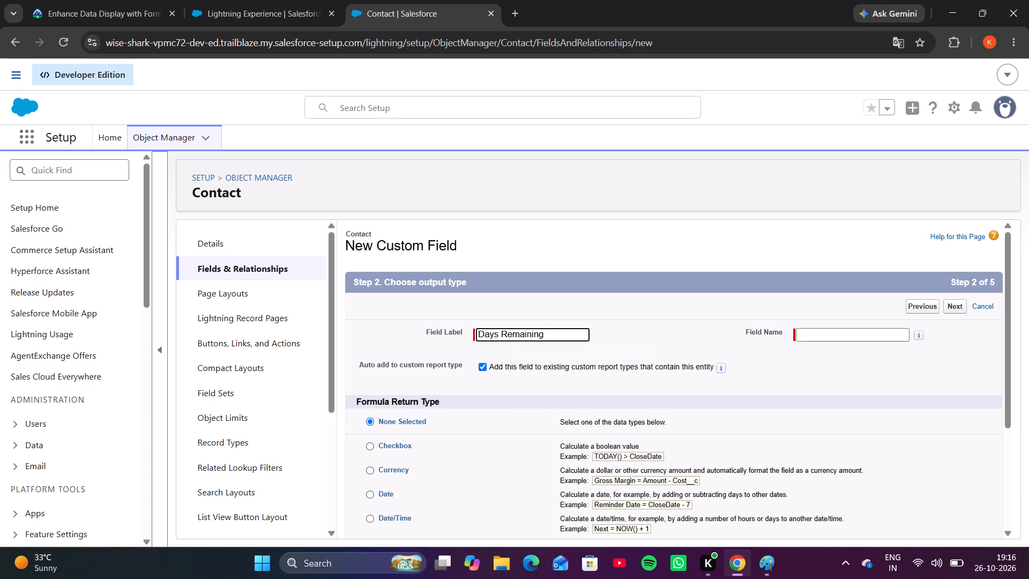
left_click(644, 333)
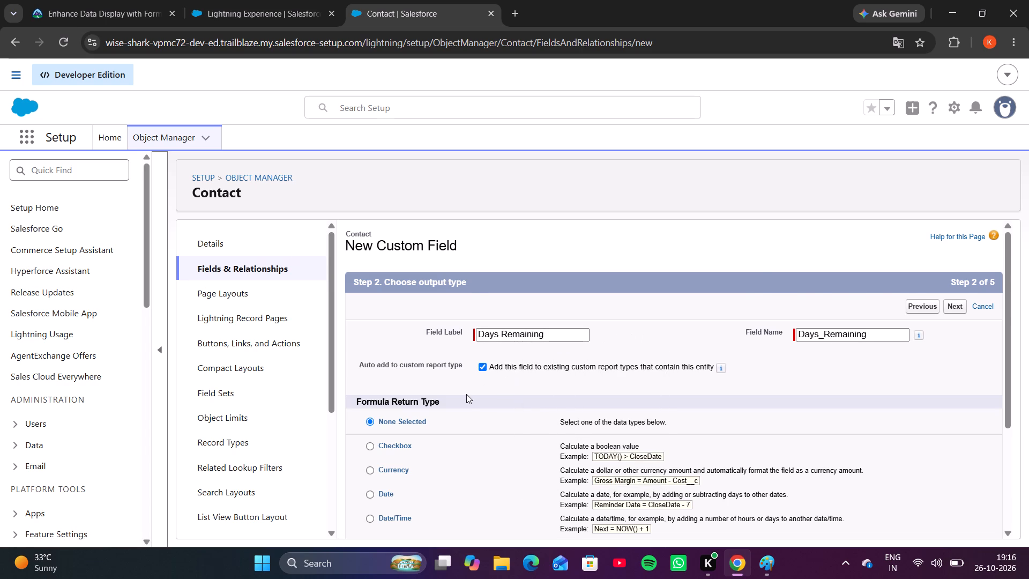
Choose Number as the formula return type for the Days Remaining field.
scroll(466, 394, "down", 2)
left_click(370, 403)
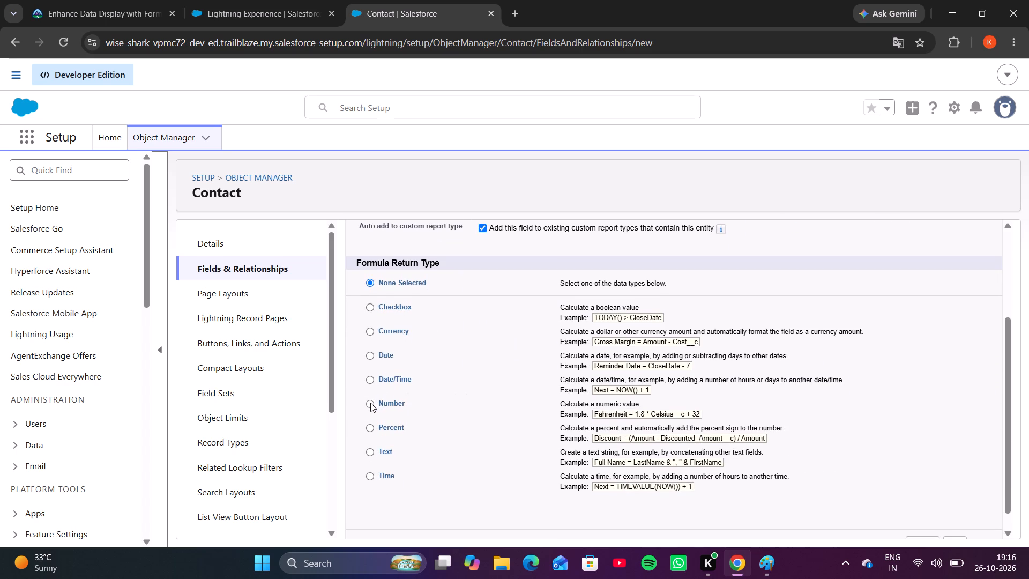
Proceed to the formula entry step for the Days Remaining number field.
scroll(506, 432, "down", 3)
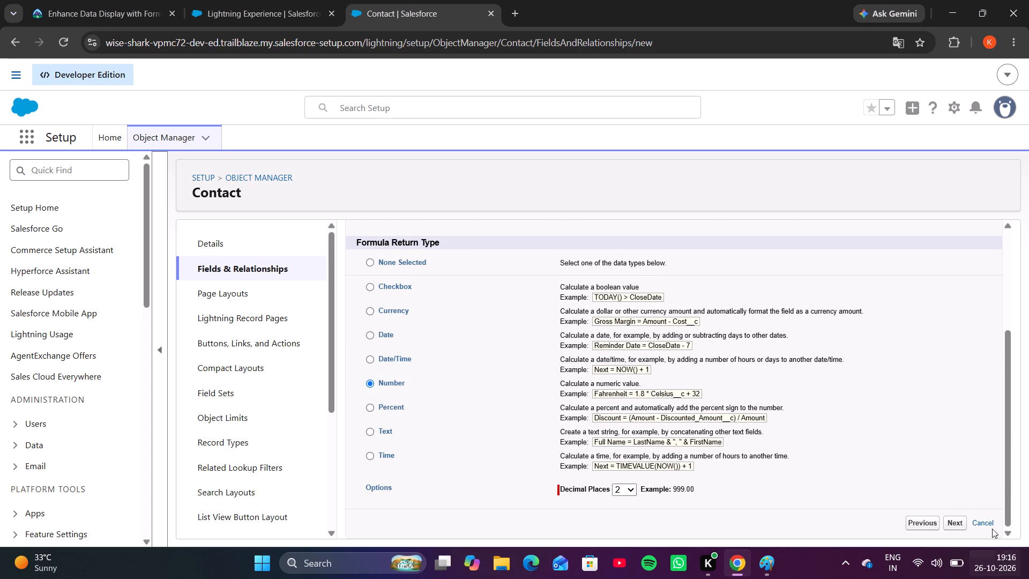
left_click(955, 519)
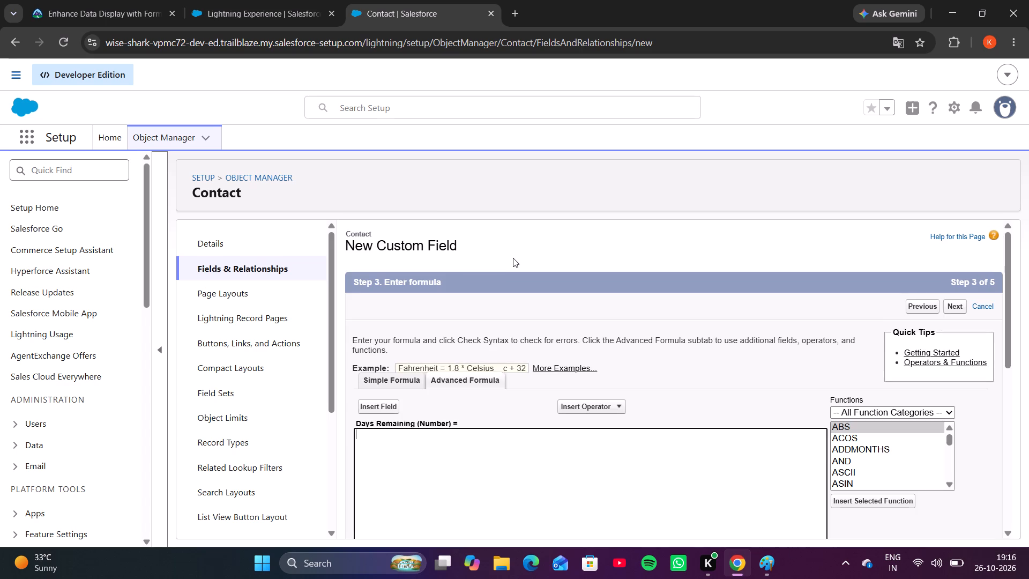
Look through the Contact fields available to insert into the advanced formula for Days Remaining.
left_click(445, 382)
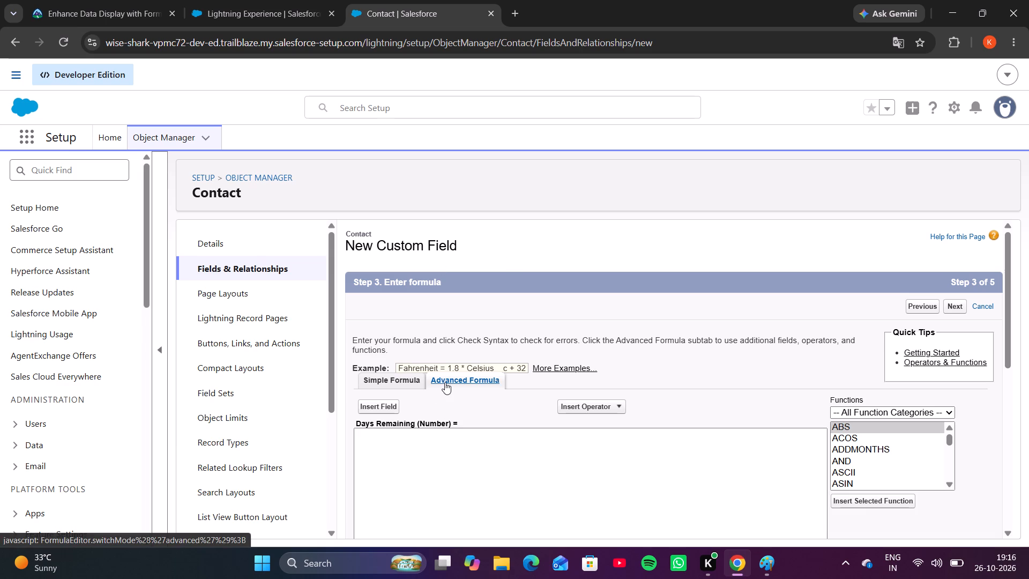
left_click(386, 403)
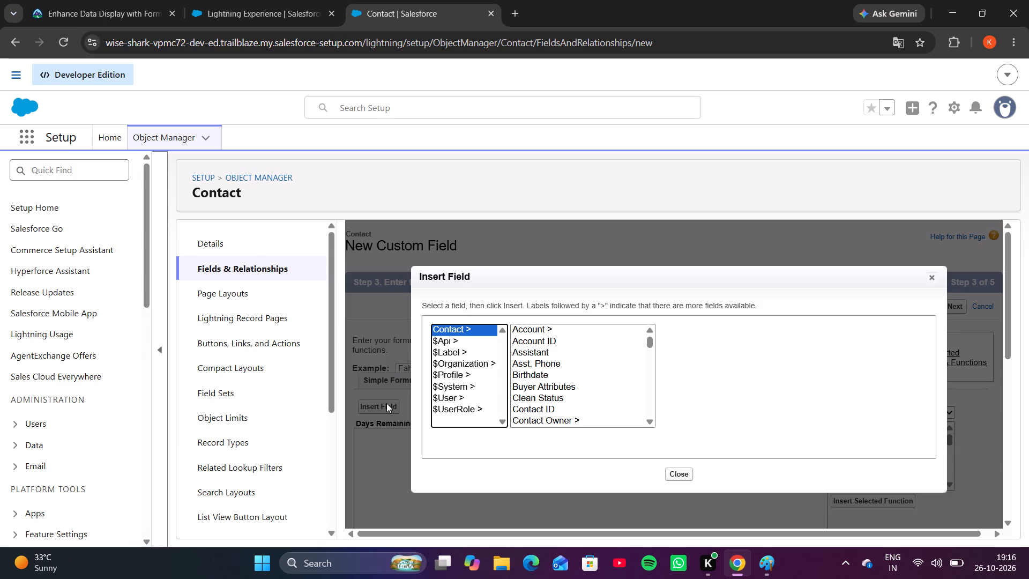
left_click(468, 331)
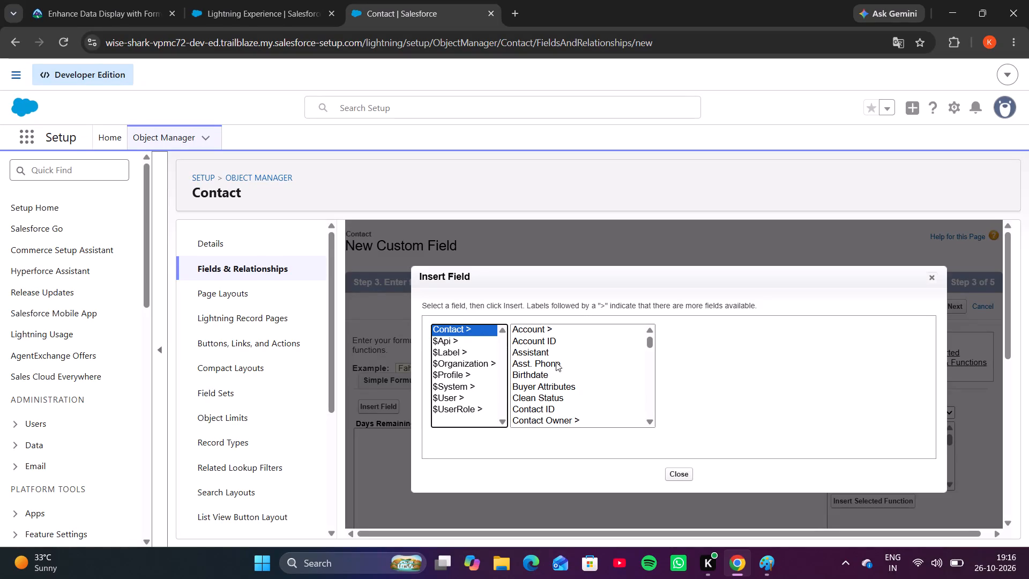
scroll(532, 395, "down", 1)
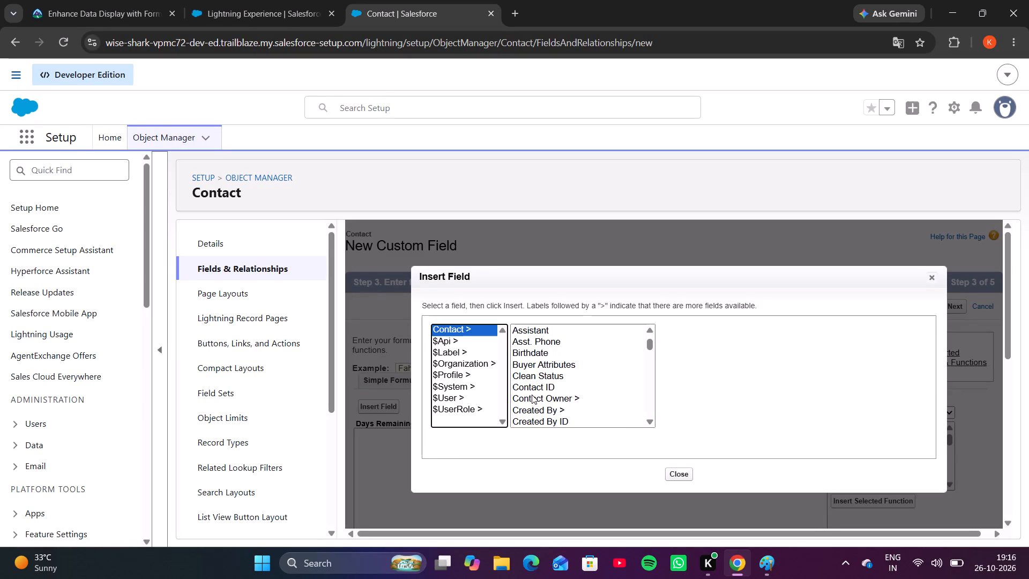
scroll(532, 395, "down", 2)
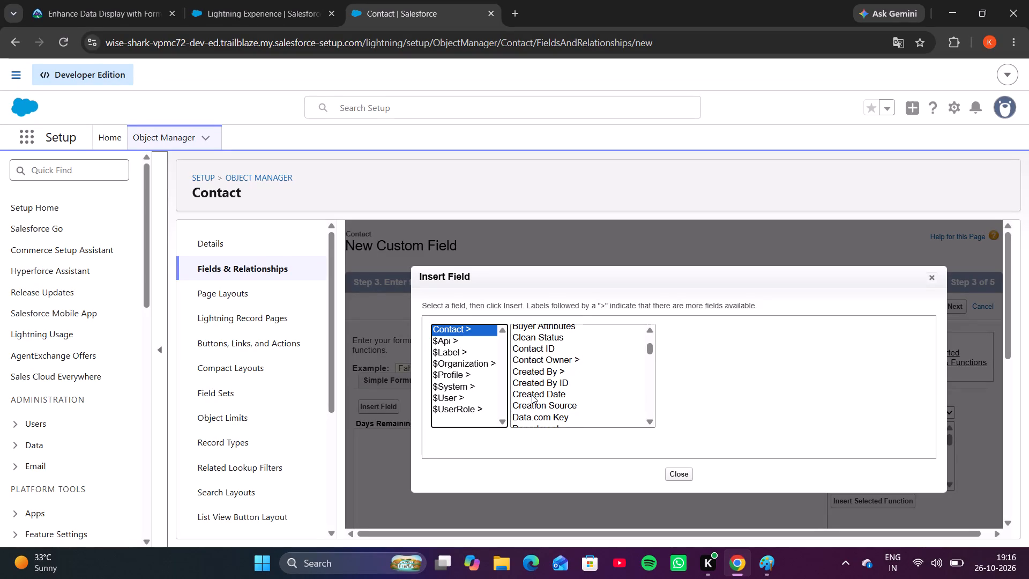
scroll(532, 395, "down", 1)
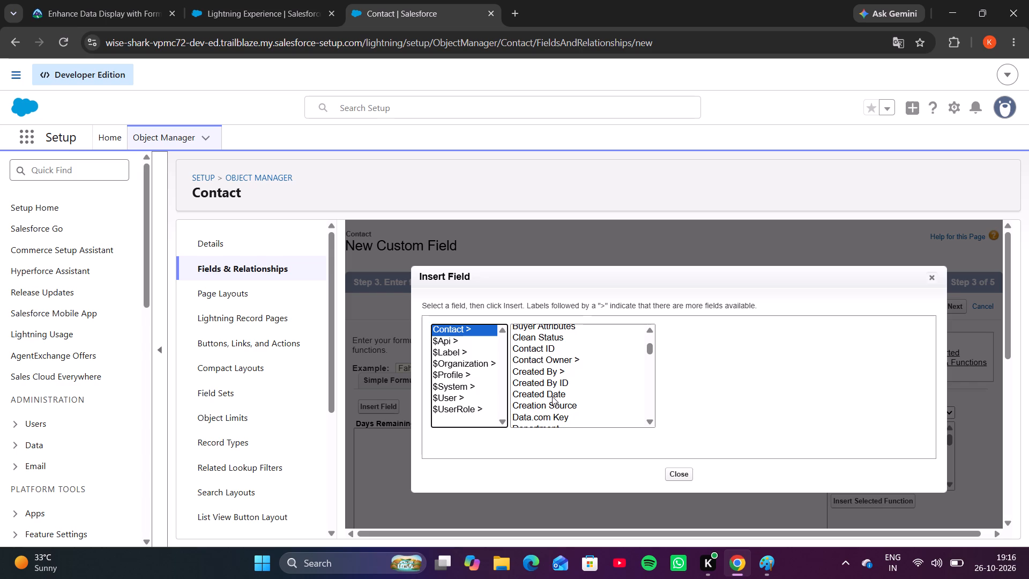
scroll(551, 394, "down", 1)
scroll(551, 394, "up", 1)
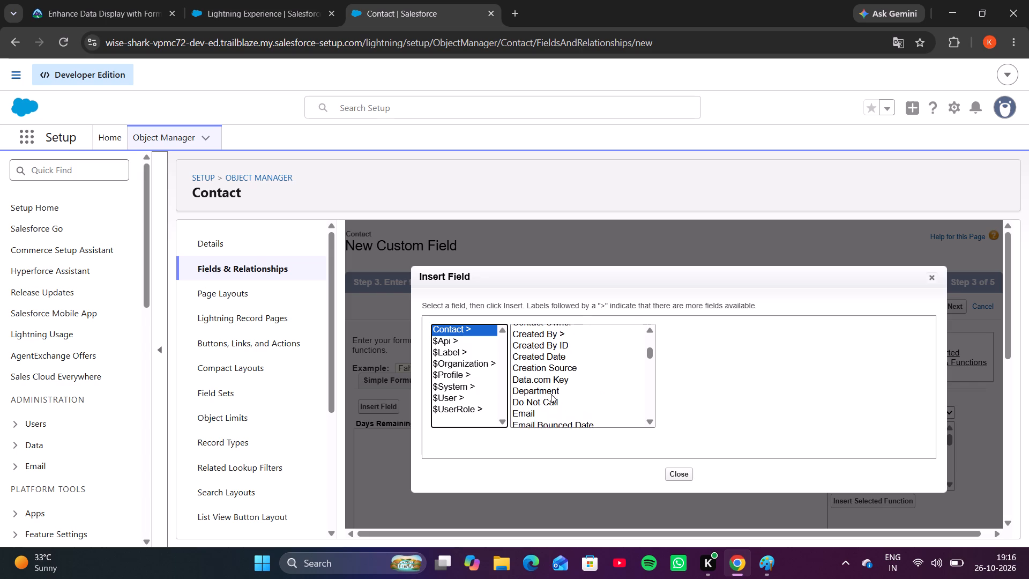
scroll(551, 394, "up", 2)
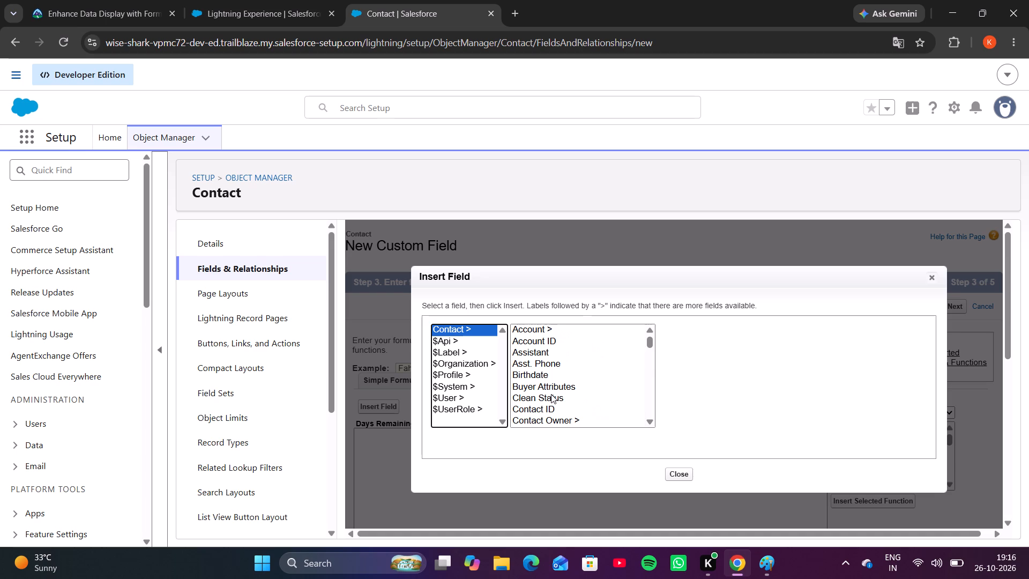
left_click(66, 18)
scroll(200, 199, "up", 1)
left_click_drag(132, 205, 152, 221)
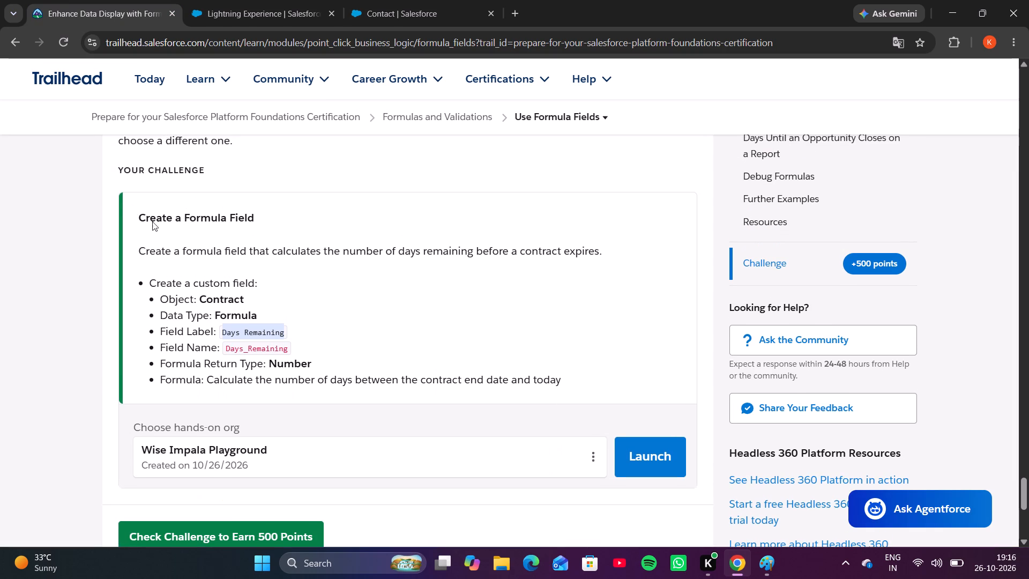
left_click_drag(152, 221, 592, 390)
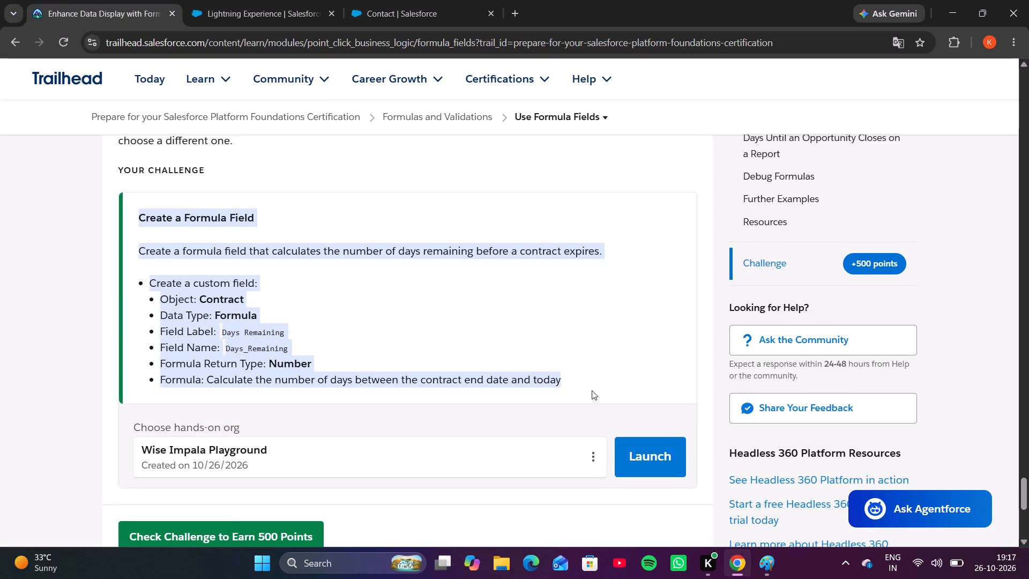
key("ctrl+c")
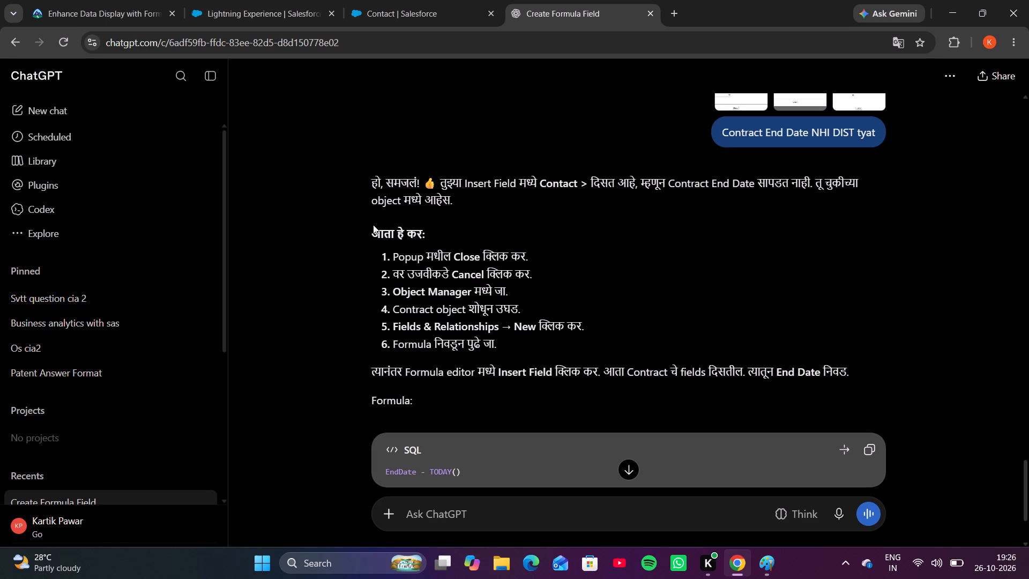
left_click(308, 2)
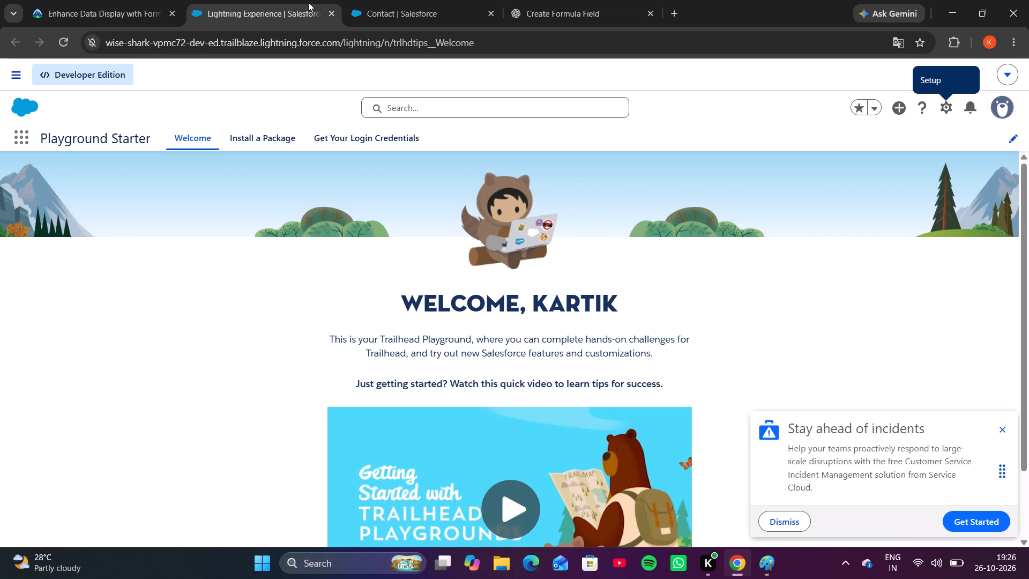
left_click(446, 9)
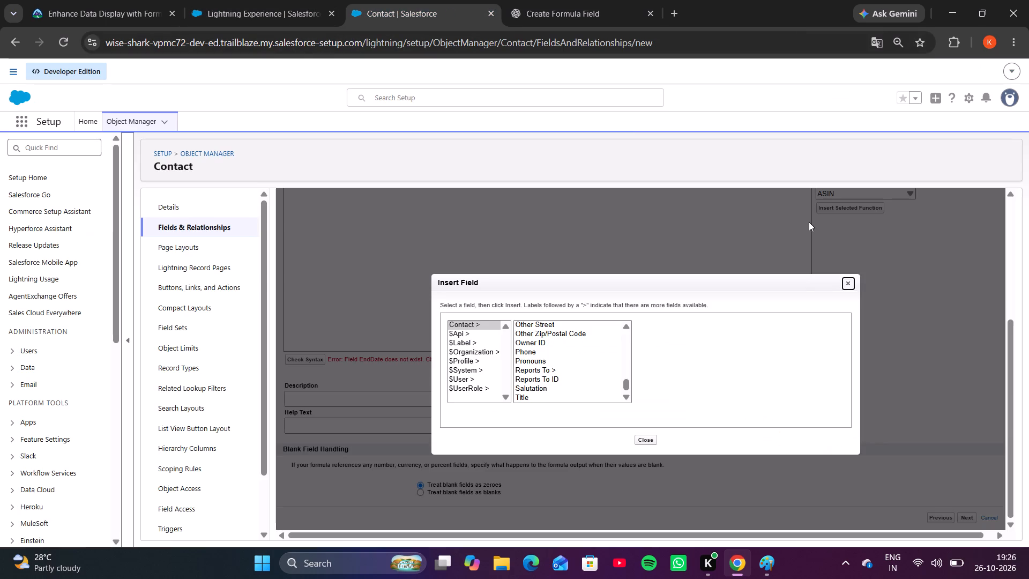
left_click(646, 439)
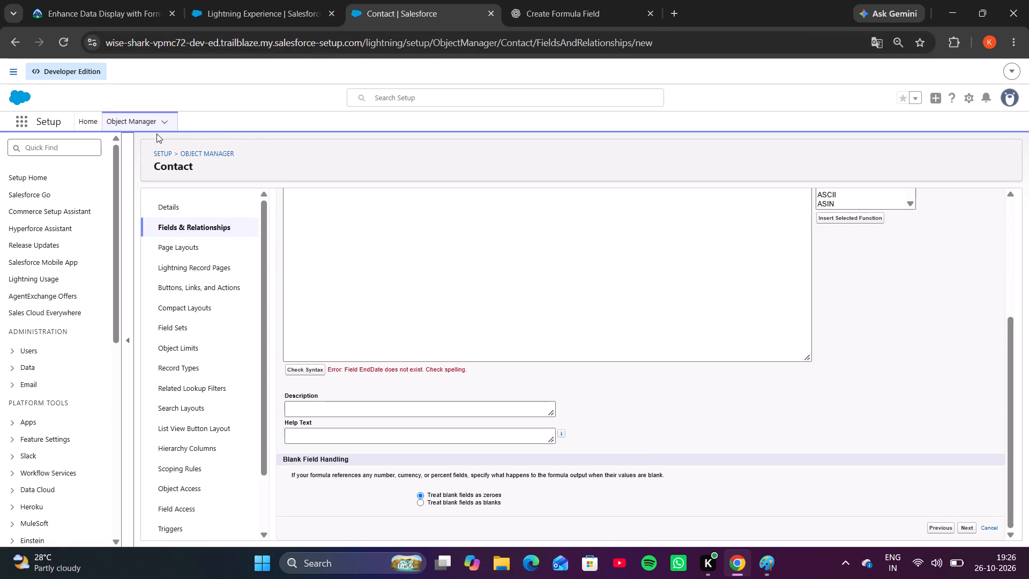
left_click(148, 120)
left_click(148, 120)
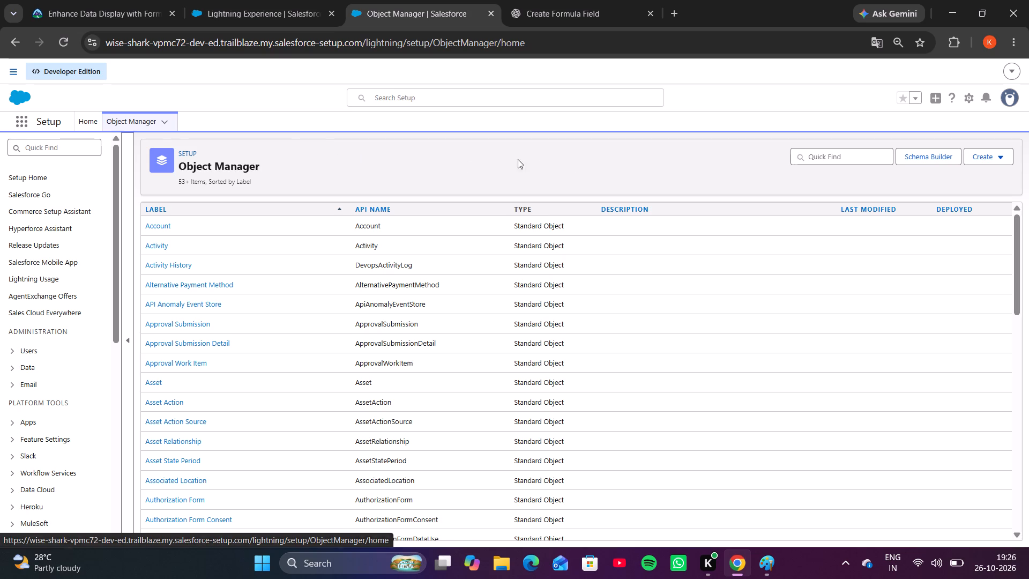
Recheck ChatGPT's instructions, return to Object Manager, search for con, and open the Contract object's Fields & Relationships.
left_click(549, 18)
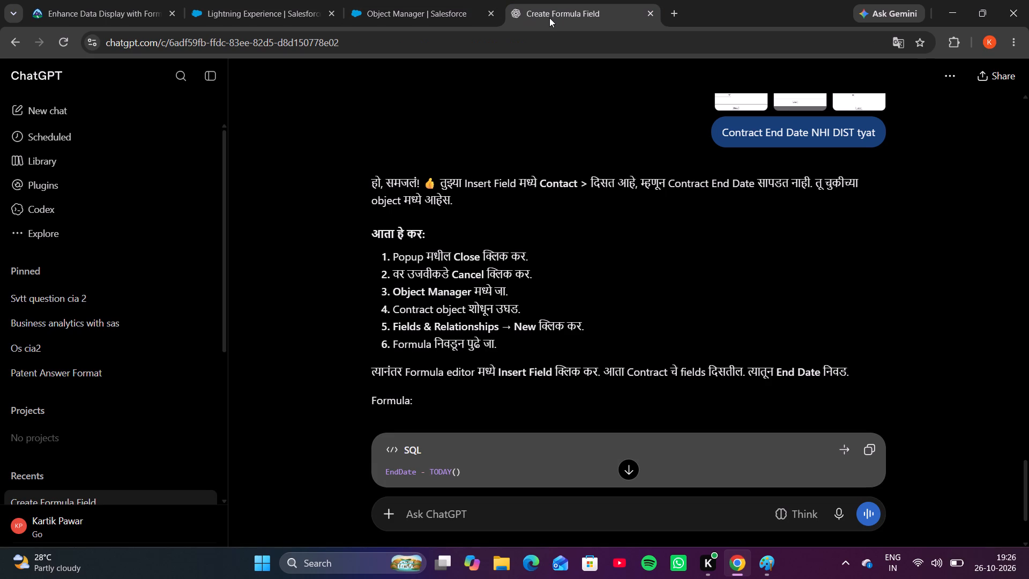
left_click(390, 4)
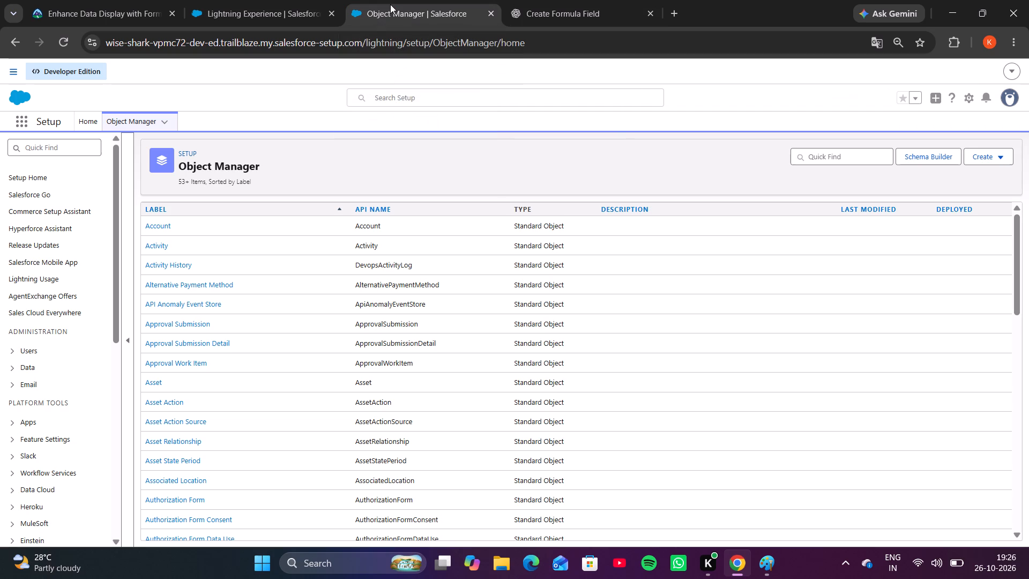
left_click(848, 151)
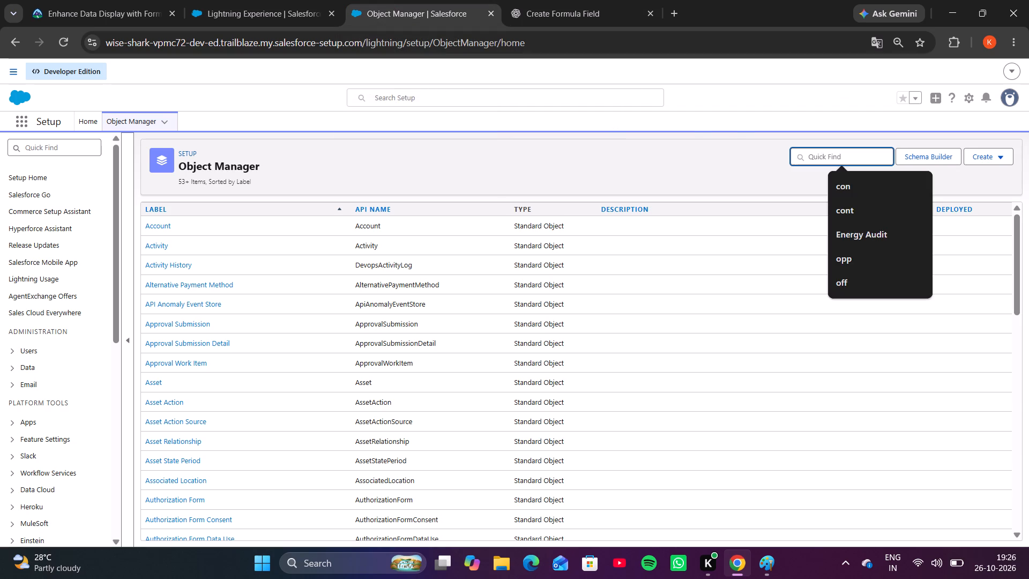
type("co")
type("nt")
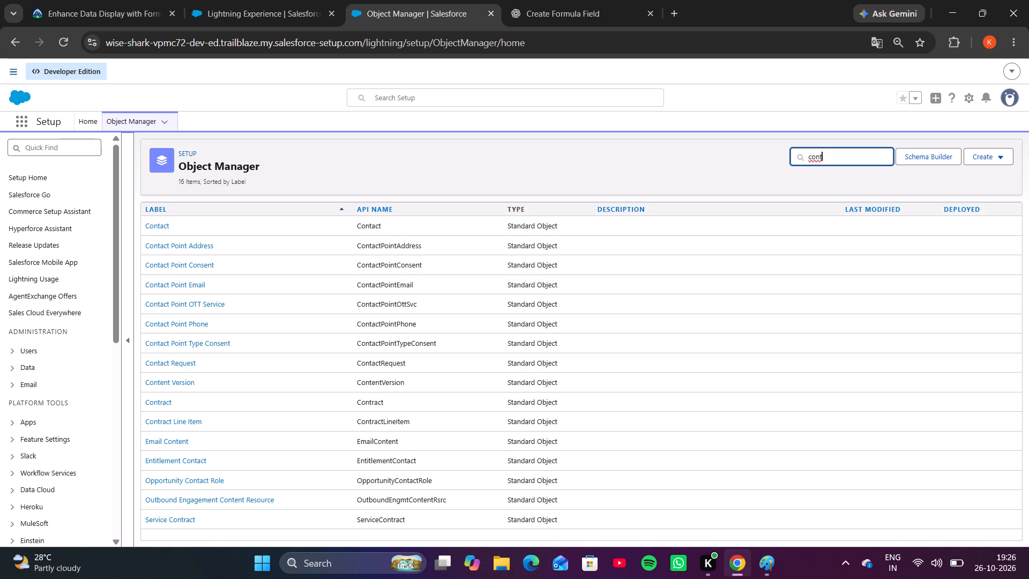
key("BackSpace")
key("r")
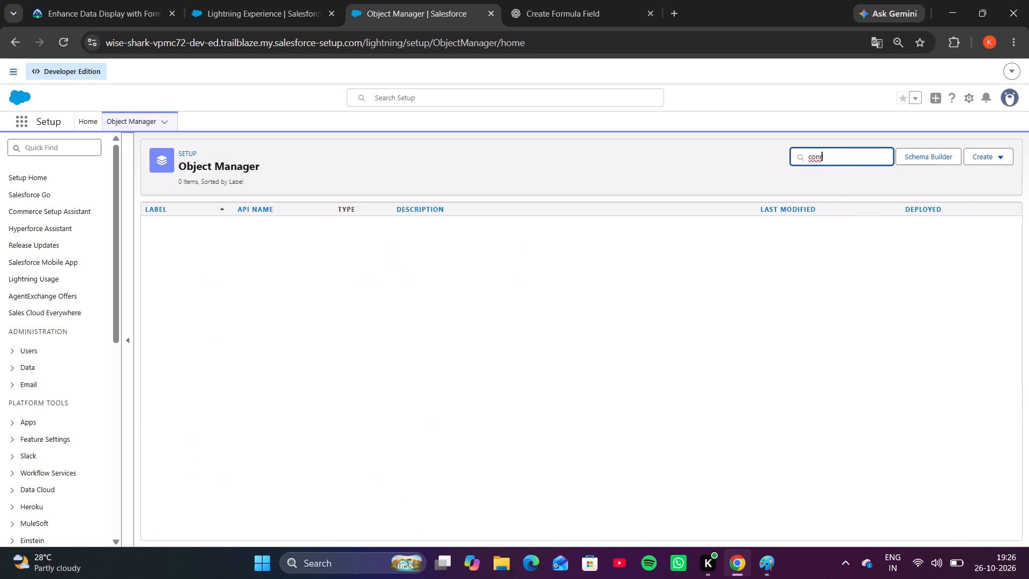
key("BackSpace")
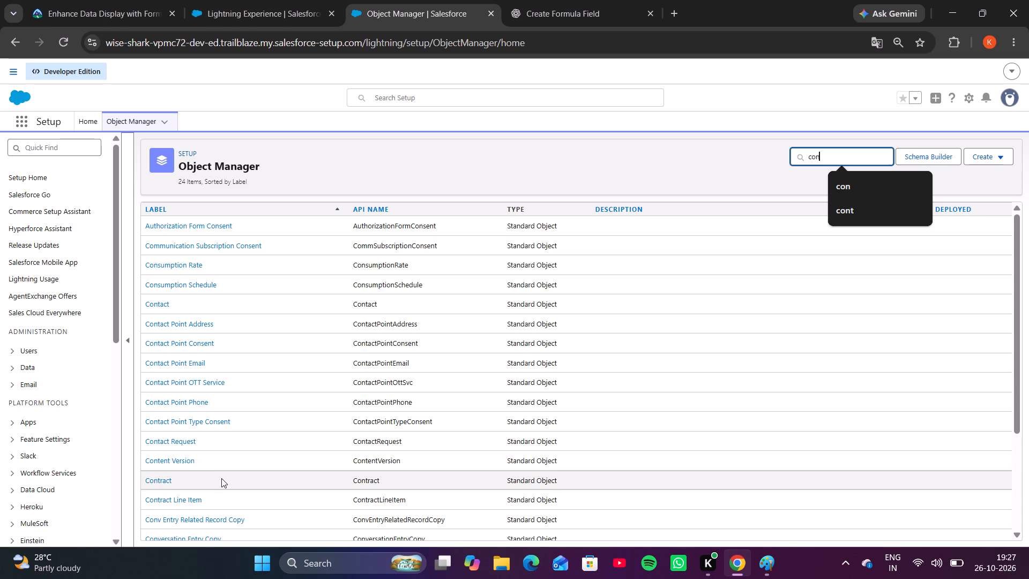
left_click(168, 480)
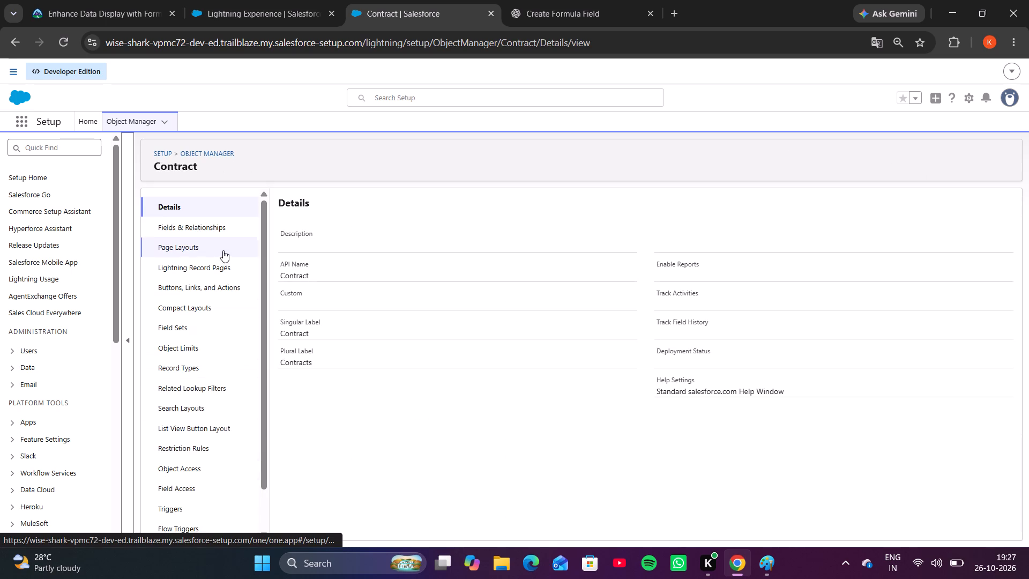
left_click(218, 230)
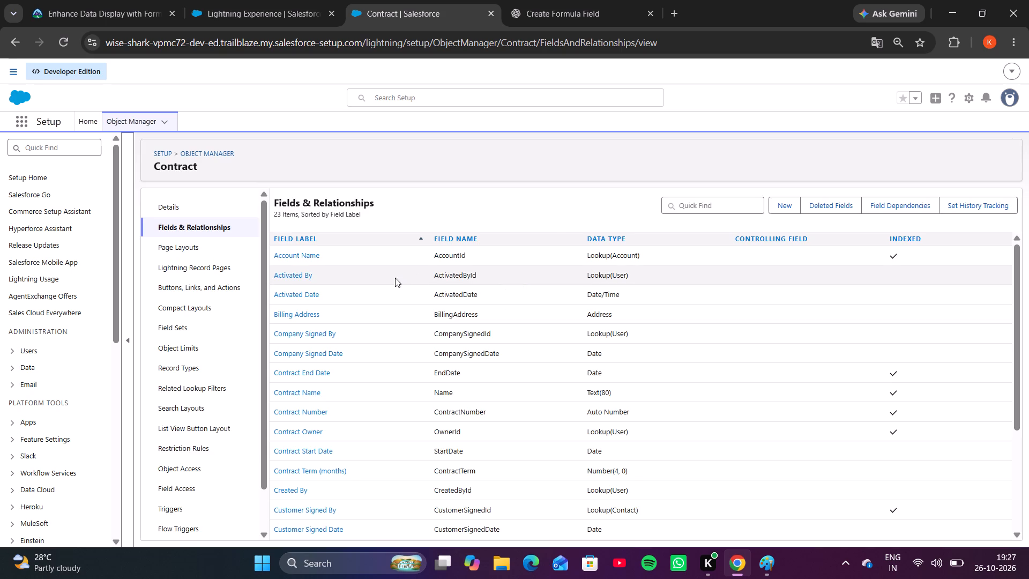
Start a new Formula custom field on Contract labelled Days Remaining with return type Number, and continue to the formula entry step.
left_click(786, 210)
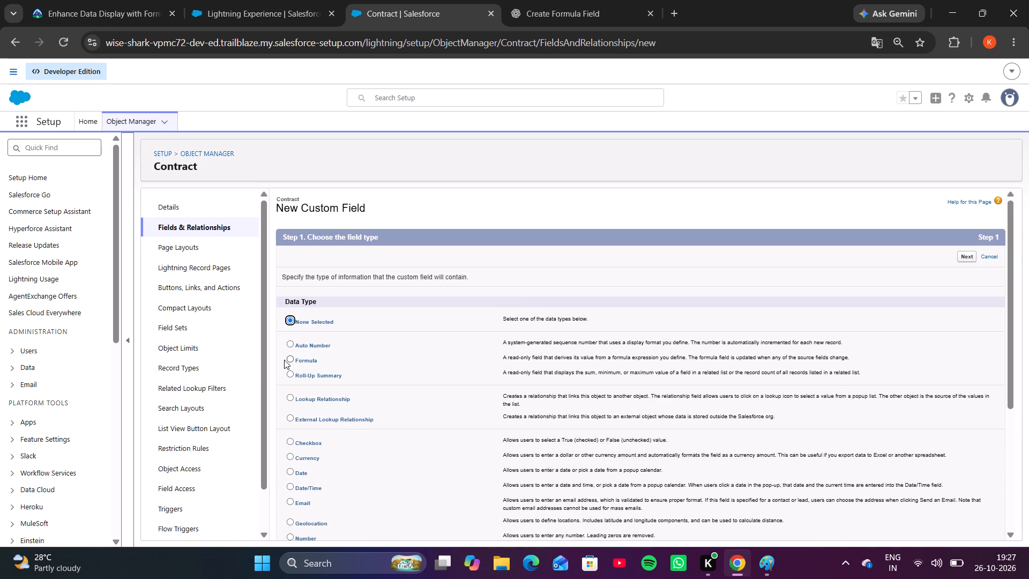
left_click(292, 360)
scroll(292, 360, "down", 3)
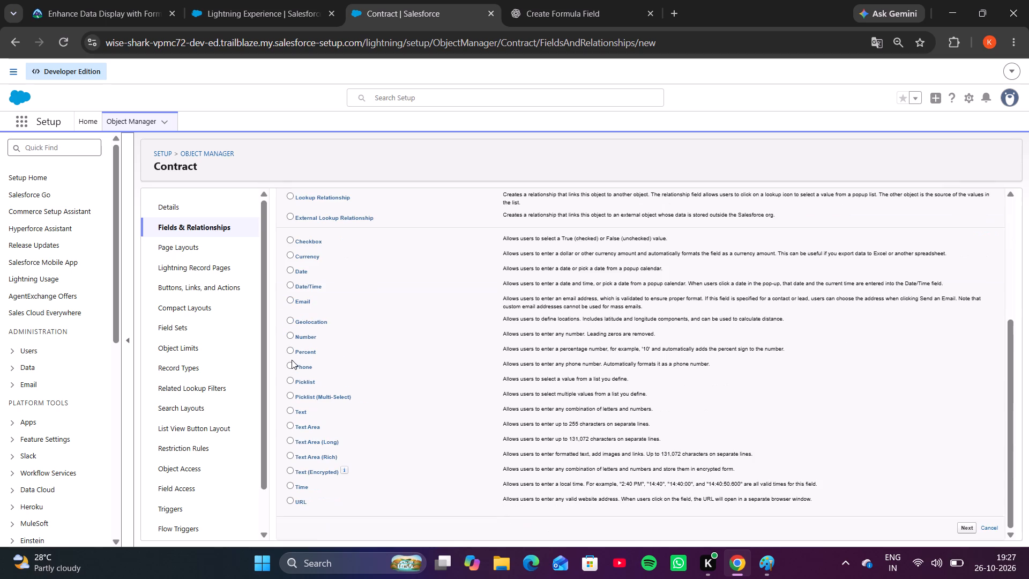
left_click(969, 528)
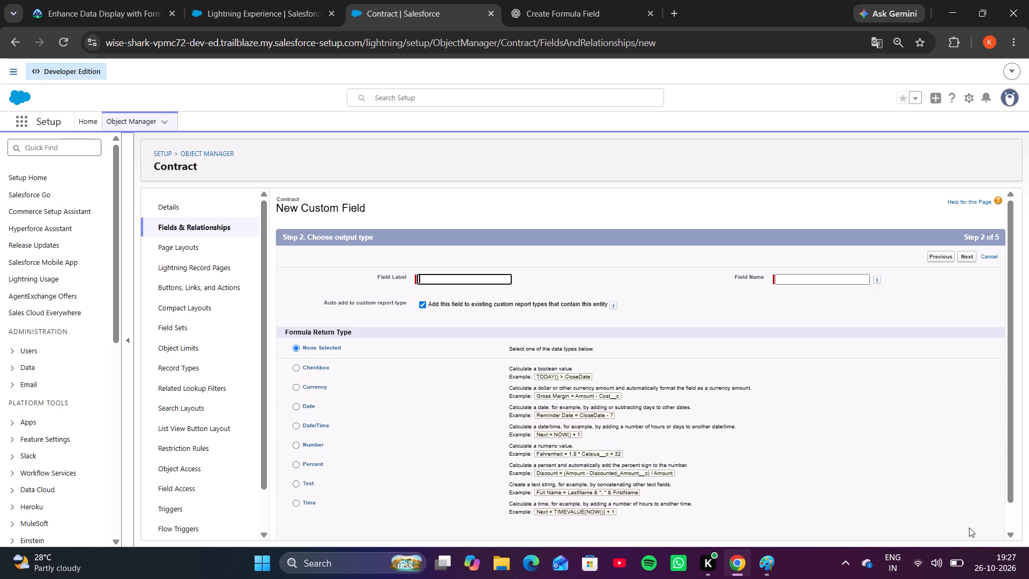
left_click(502, 274)
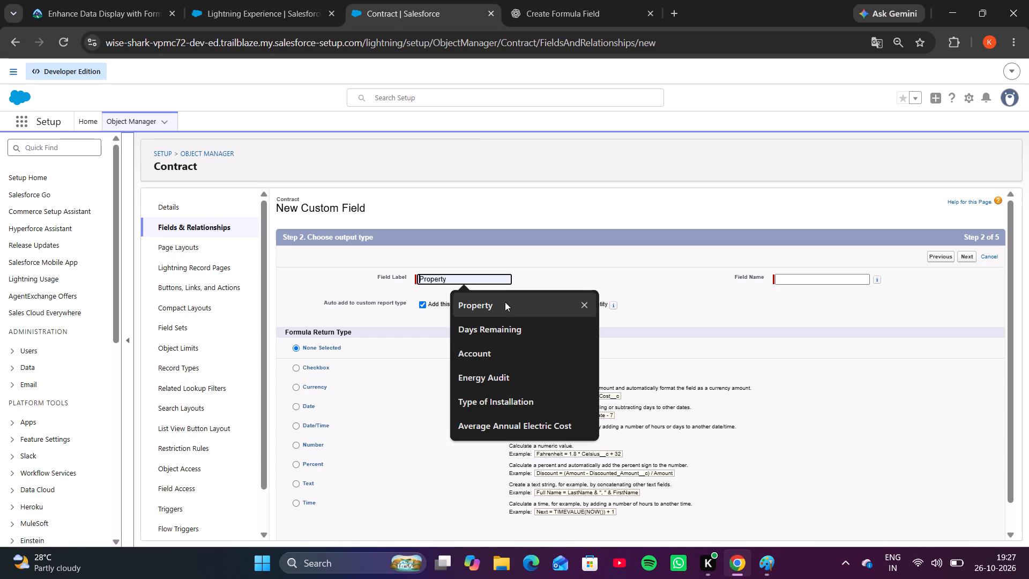
left_click(505, 329)
left_click(556, 285)
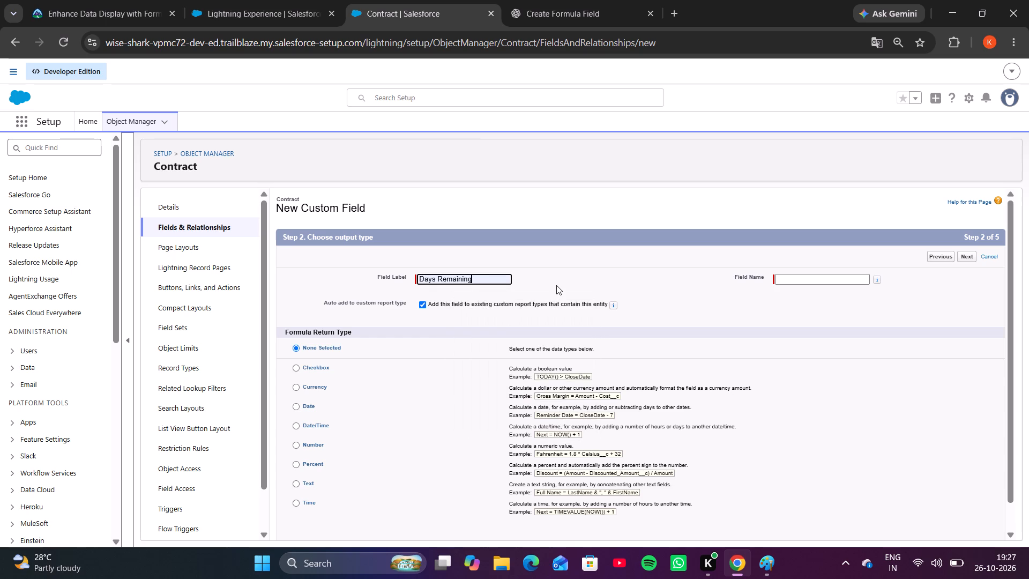
left_click(296, 447)
scroll(598, 494, "down", 4)
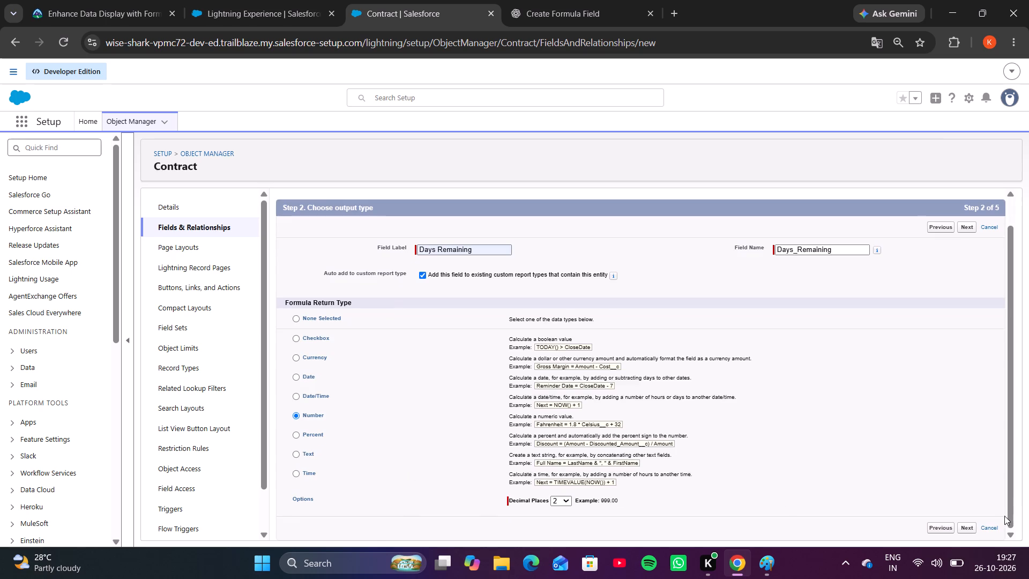
left_click(962, 529)
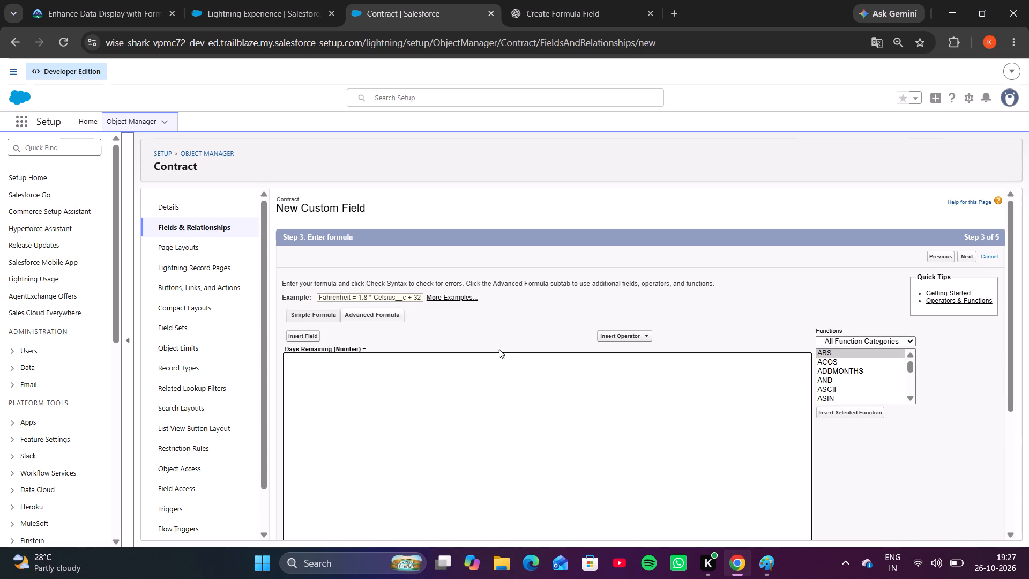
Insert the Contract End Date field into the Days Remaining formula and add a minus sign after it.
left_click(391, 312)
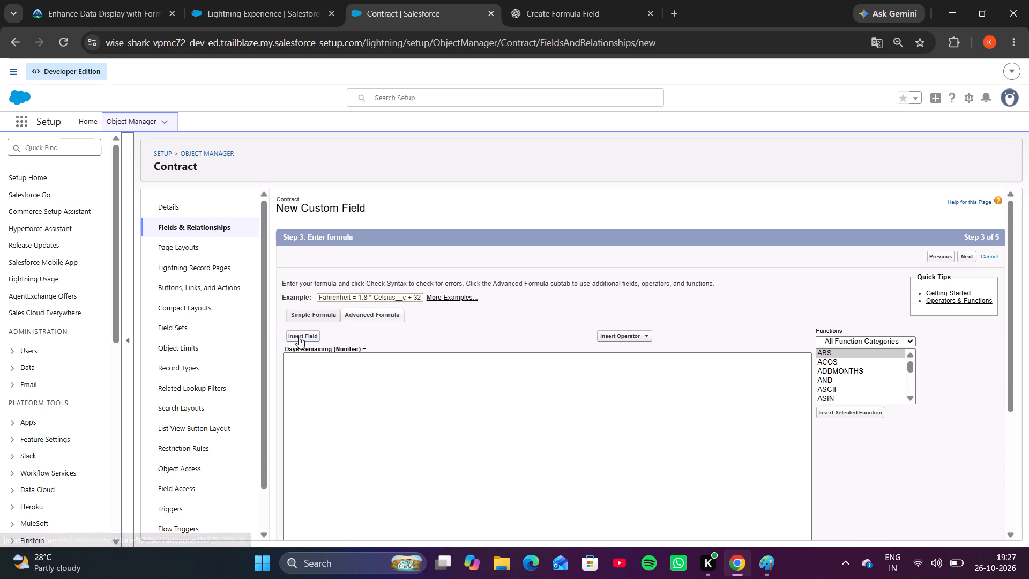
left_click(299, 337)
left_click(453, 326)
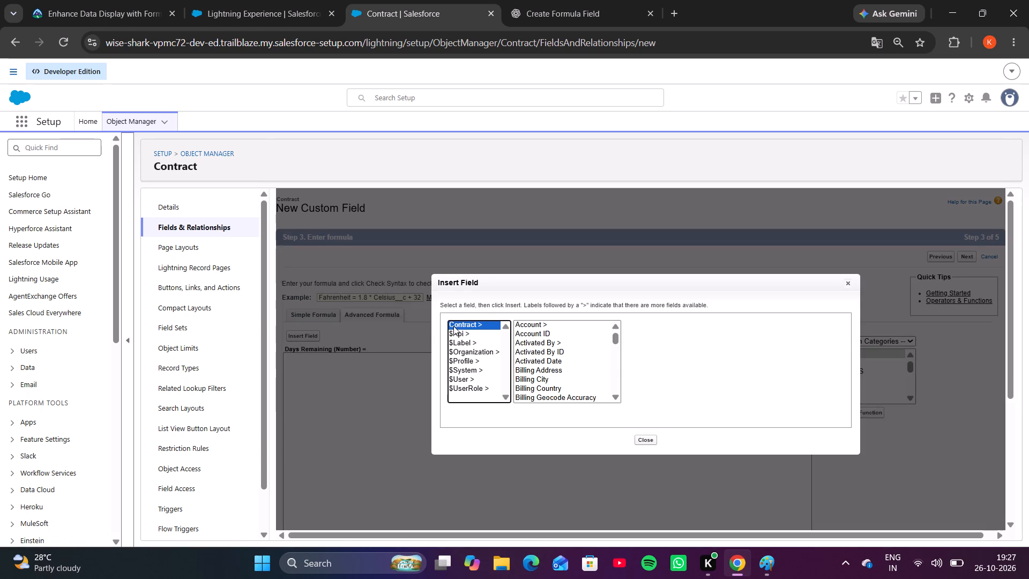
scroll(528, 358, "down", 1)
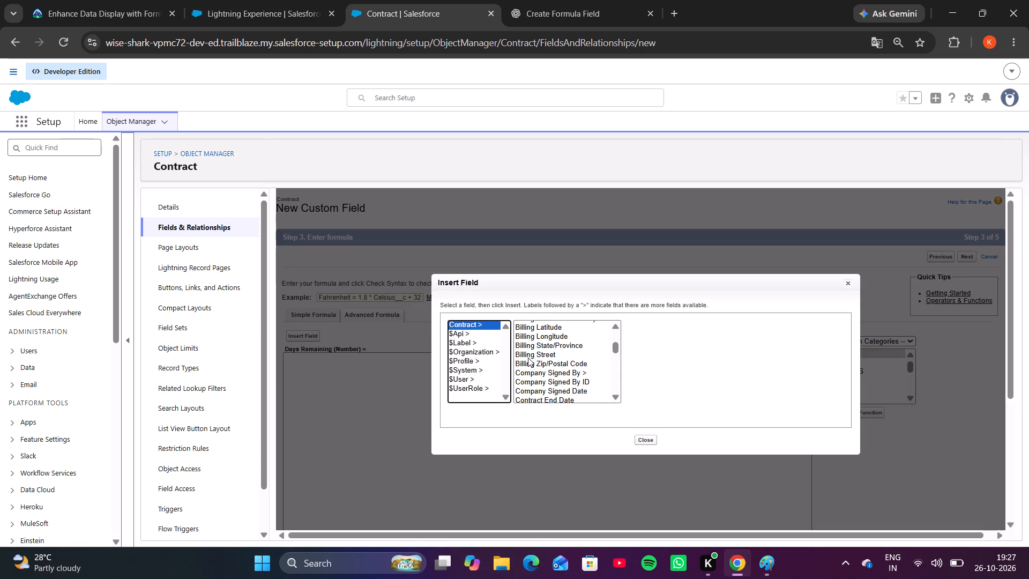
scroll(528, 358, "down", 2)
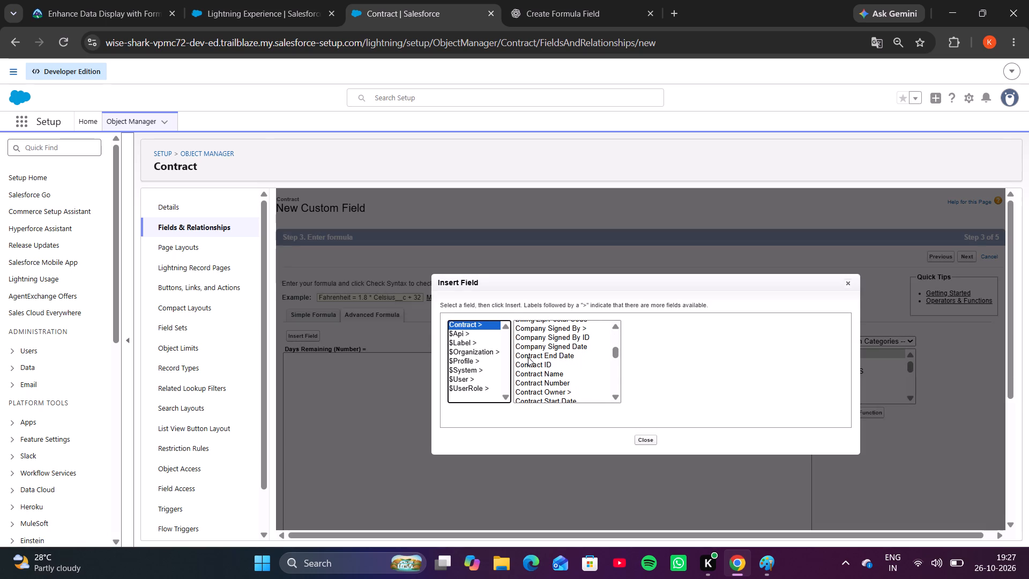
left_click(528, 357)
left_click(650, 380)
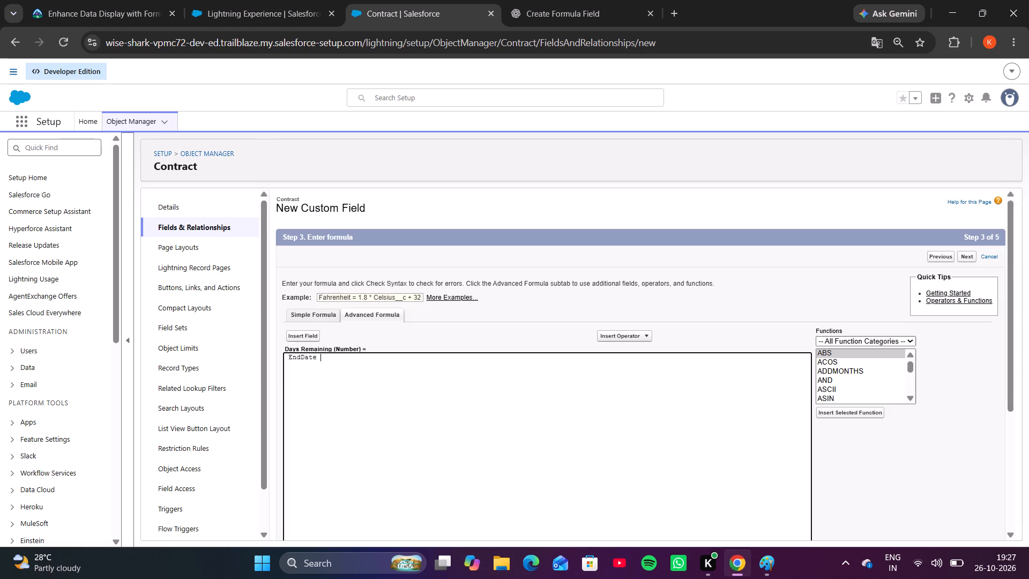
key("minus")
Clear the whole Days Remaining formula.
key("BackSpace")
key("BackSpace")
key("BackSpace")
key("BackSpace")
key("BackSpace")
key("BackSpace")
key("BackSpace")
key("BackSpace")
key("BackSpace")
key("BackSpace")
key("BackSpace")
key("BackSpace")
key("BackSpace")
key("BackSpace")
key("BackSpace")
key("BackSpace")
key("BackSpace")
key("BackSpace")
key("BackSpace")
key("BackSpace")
Paste the formula EndDate - TODAY() from the clipboard history and check its syntax.
key("super+period")
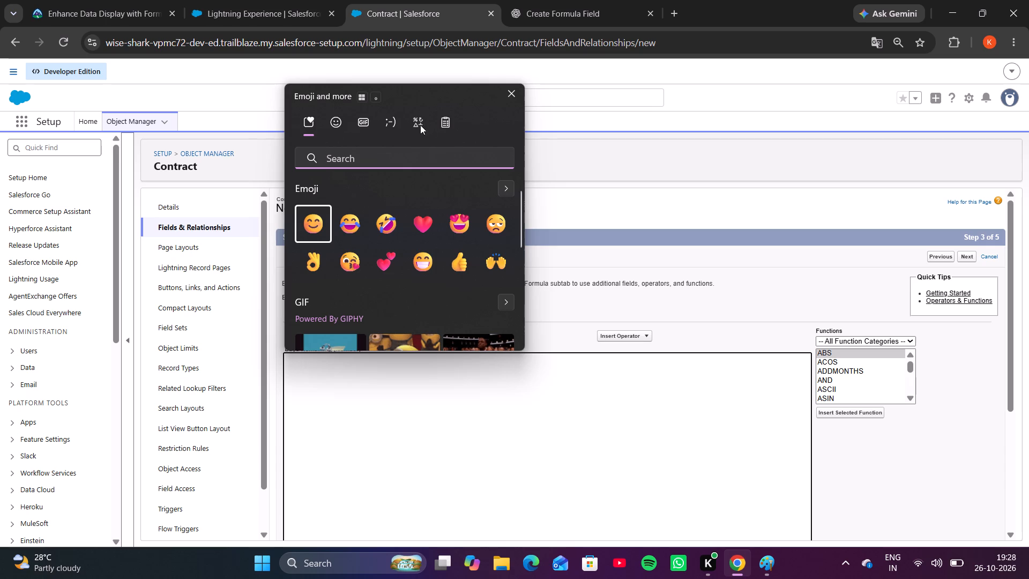
left_click(440, 122)
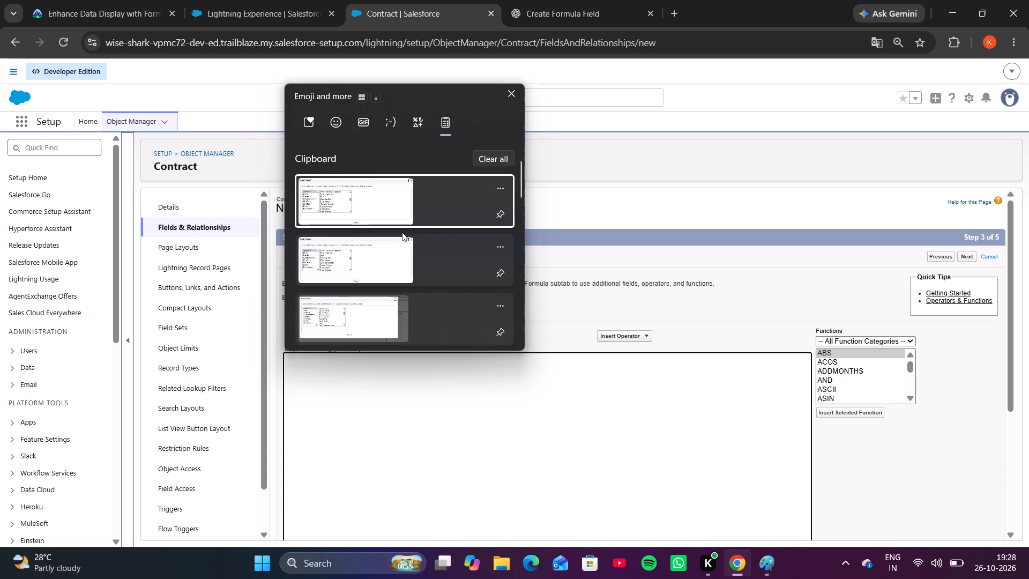
scroll(389, 269, "down", 5)
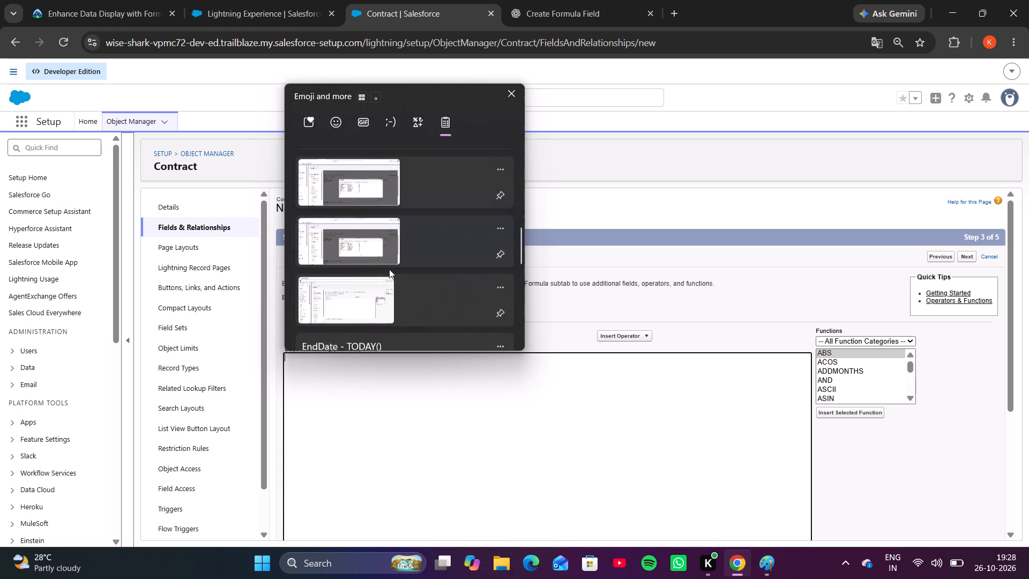
scroll(389, 269, "down", 1)
left_click(386, 290)
key("ctrl+v")
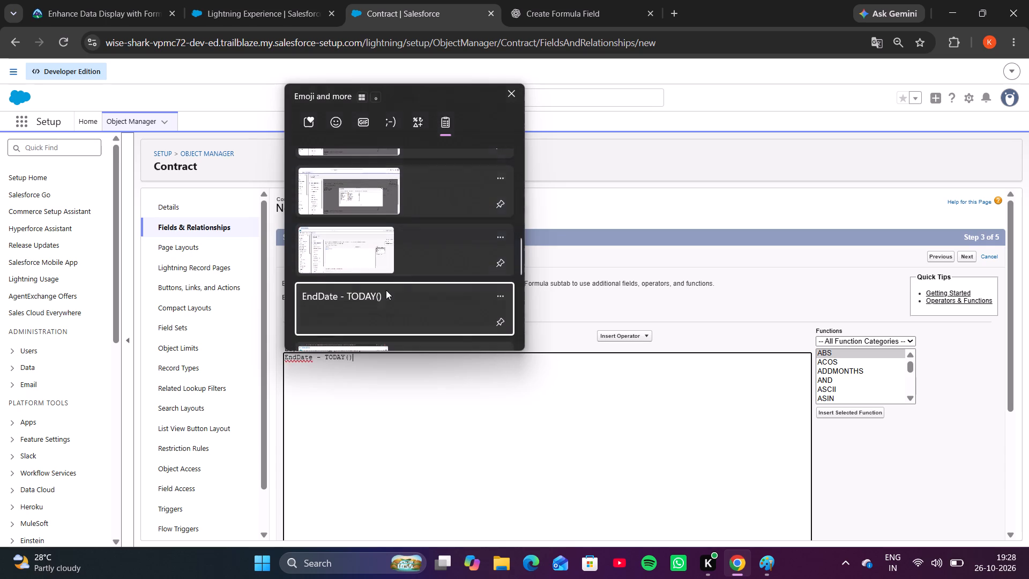
scroll(393, 437, "down", 4)
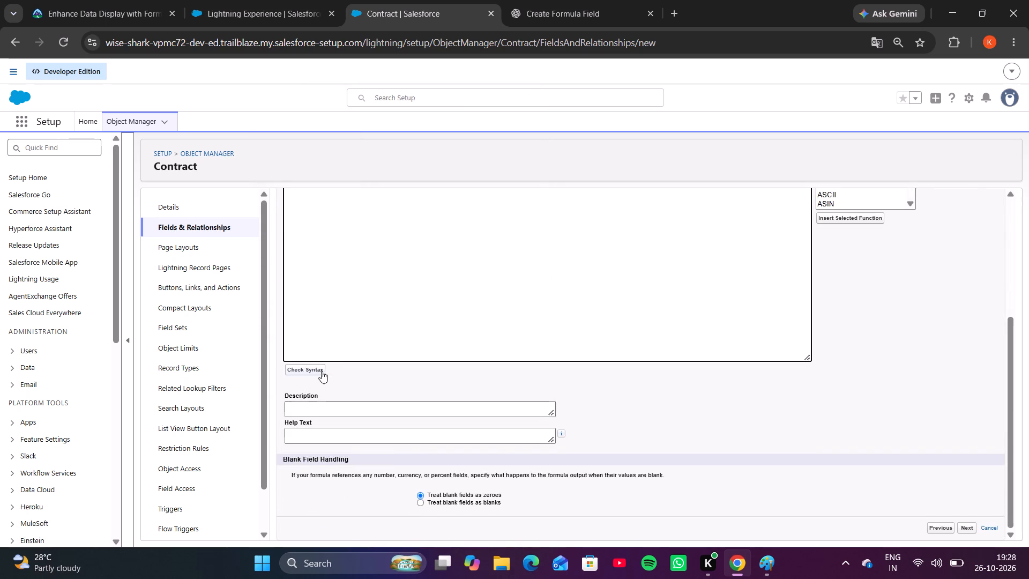
left_click(320, 370)
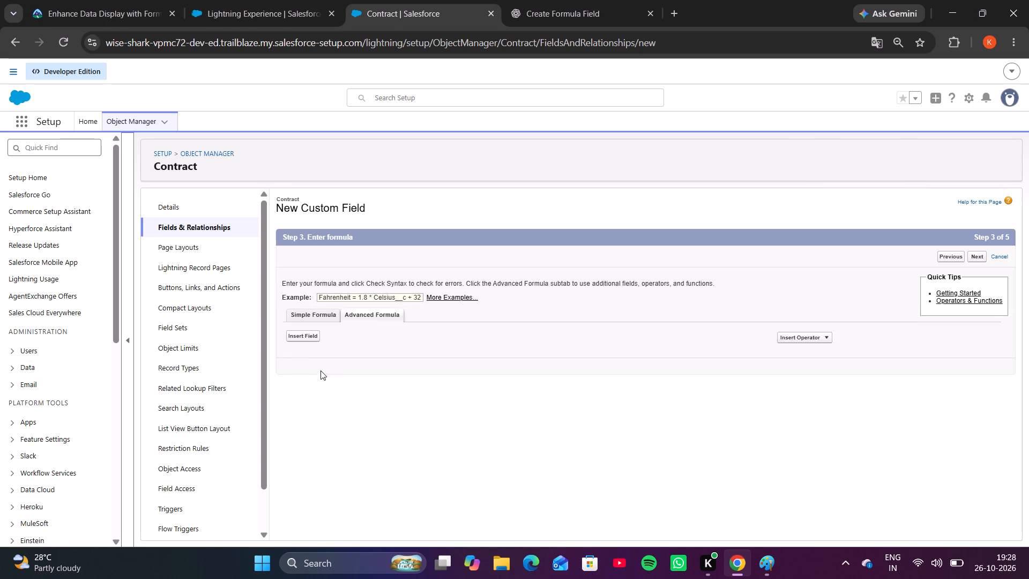
scroll(320, 370, "down", 3)
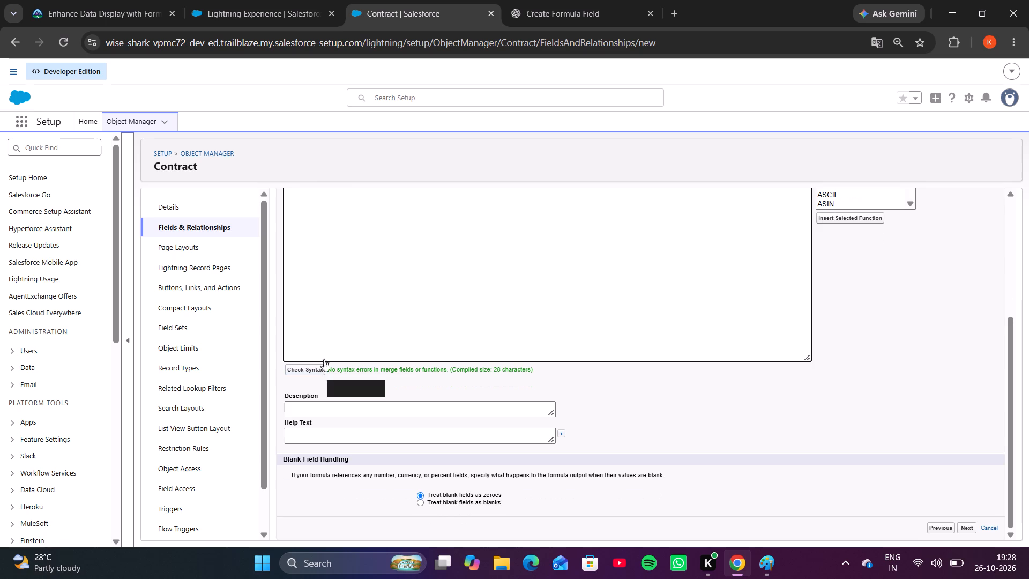
Accept the default field-level security and Contract Layout assignment, and save the Days Remaining field.
left_click(972, 525)
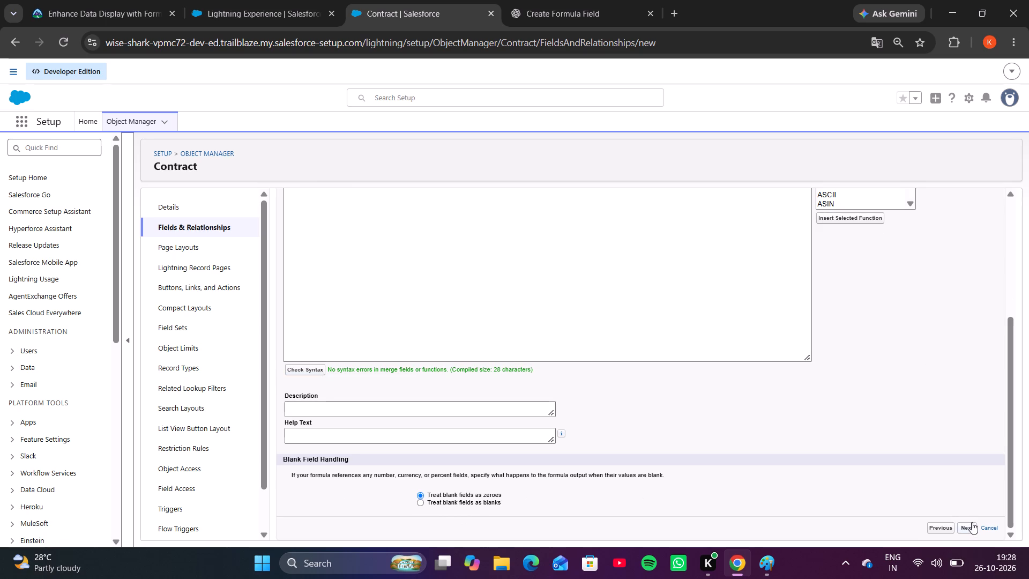
left_click(966, 531)
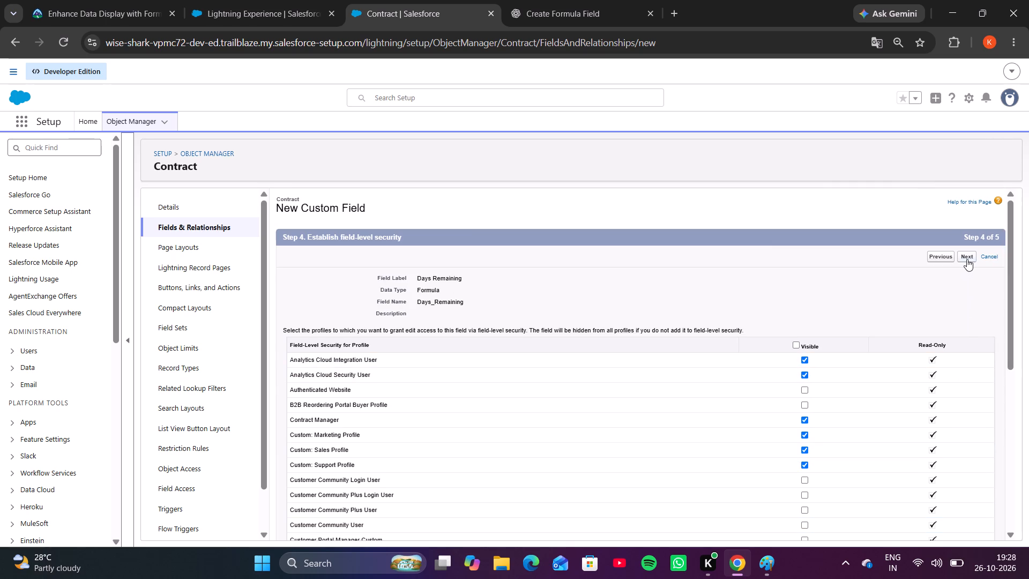
left_click(967, 258)
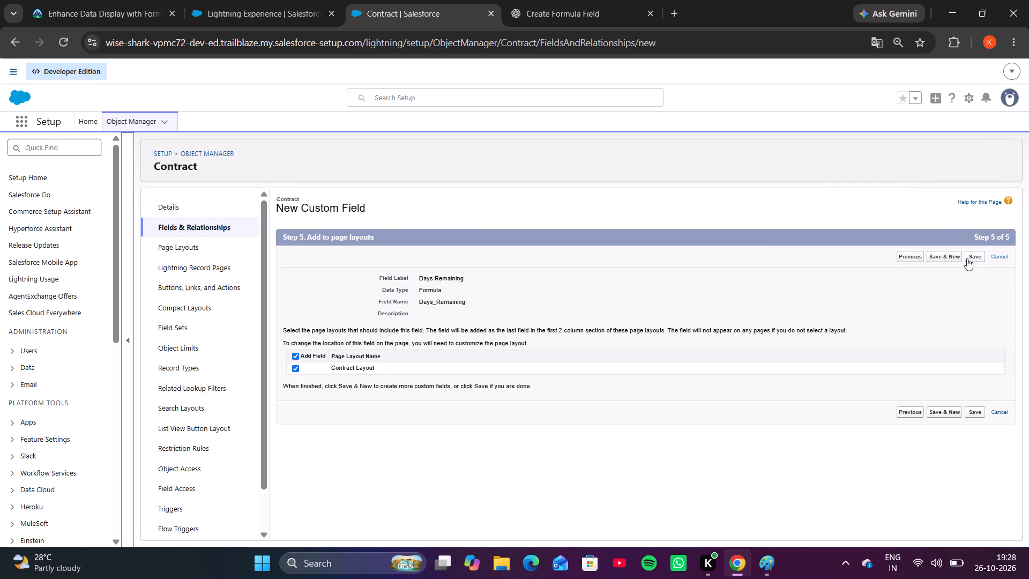
left_click(976, 254)
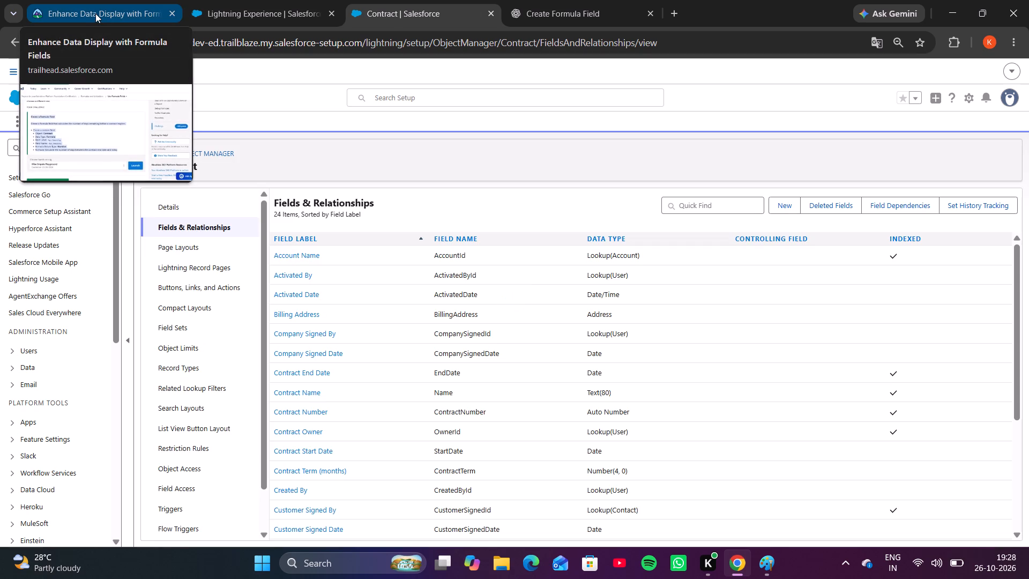
Return to the Trailhead Use Formula Fields unit and submit the challenge for checking to earn 500 points.
left_click(93, 1)
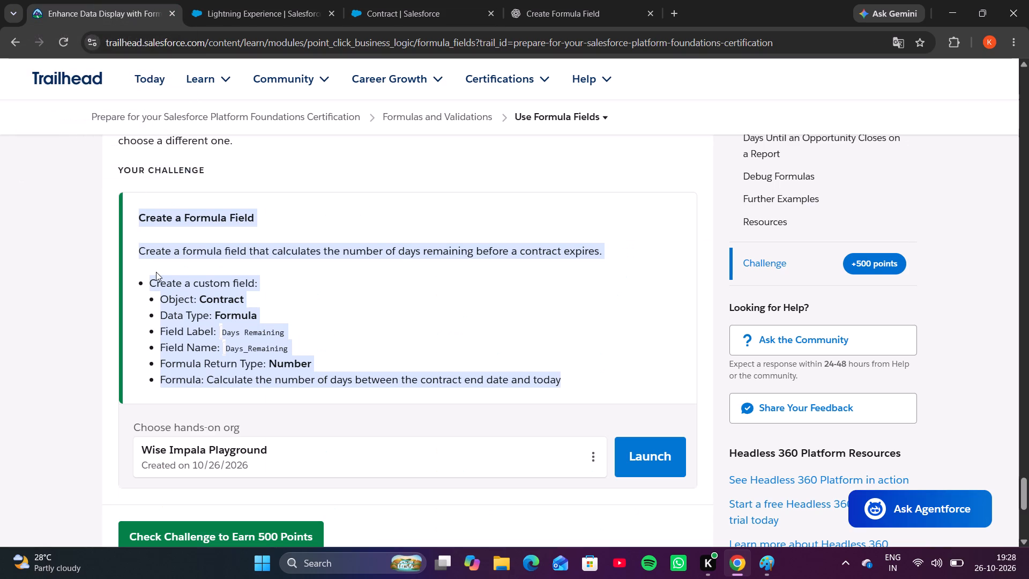
scroll(156, 272, "down", 3)
left_click(187, 318)
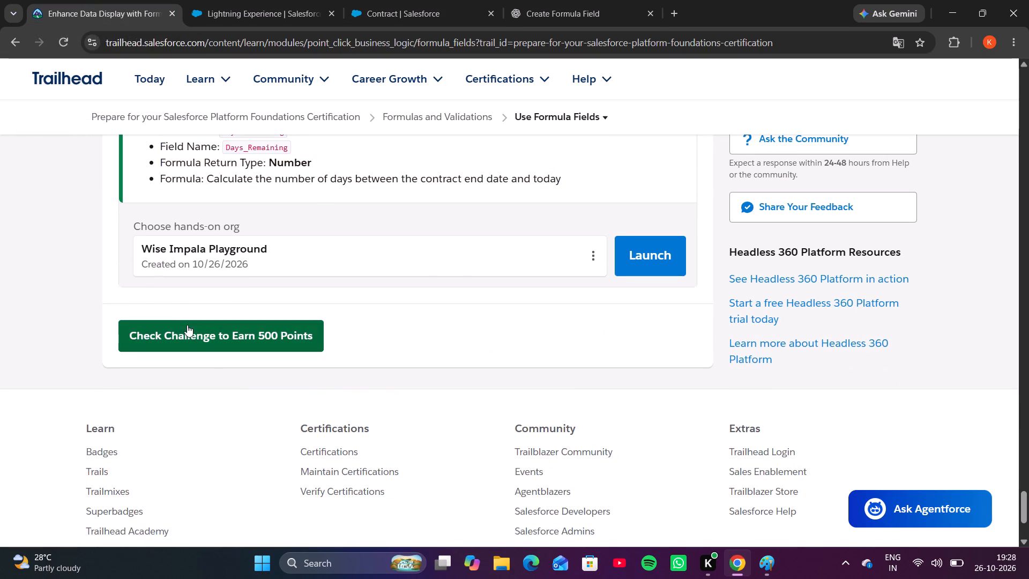
Submit the Use Formula Fields challenge for checking to earn 500 points.
left_click(187, 325)
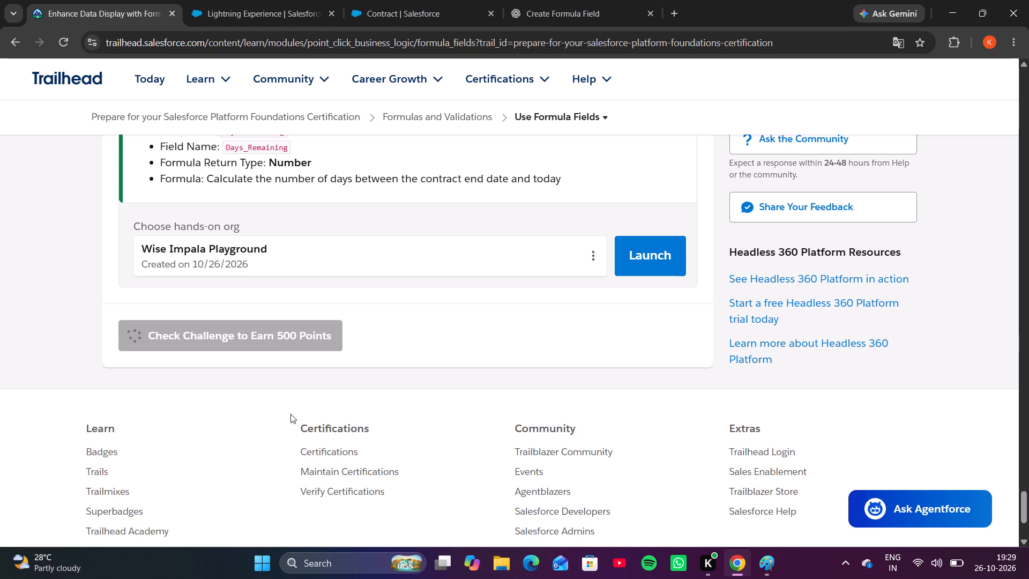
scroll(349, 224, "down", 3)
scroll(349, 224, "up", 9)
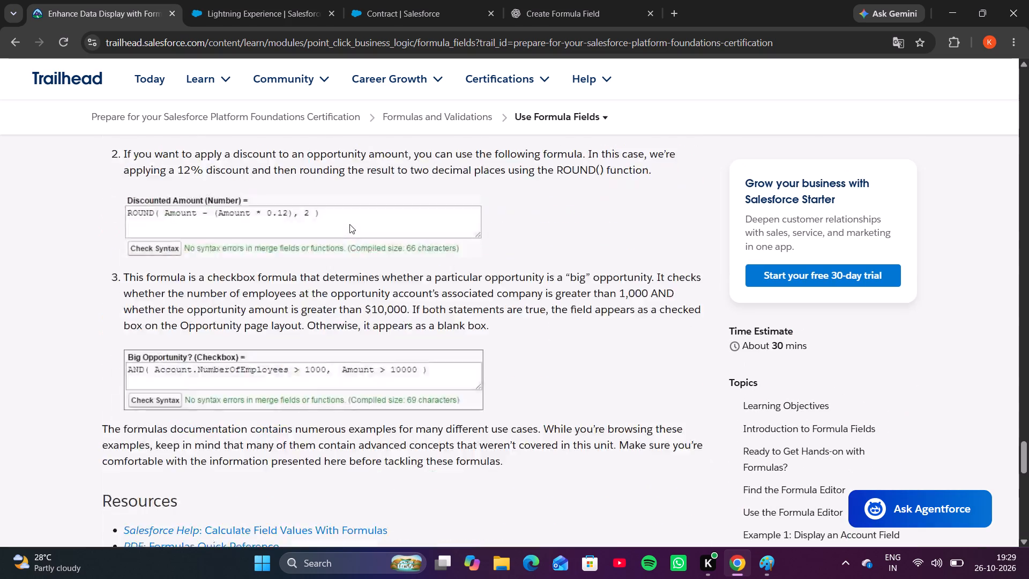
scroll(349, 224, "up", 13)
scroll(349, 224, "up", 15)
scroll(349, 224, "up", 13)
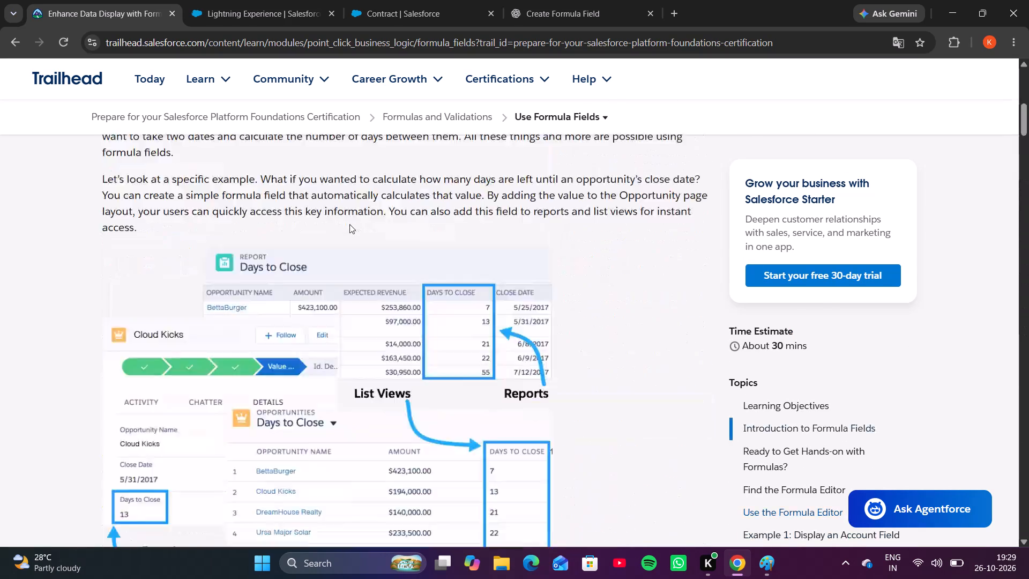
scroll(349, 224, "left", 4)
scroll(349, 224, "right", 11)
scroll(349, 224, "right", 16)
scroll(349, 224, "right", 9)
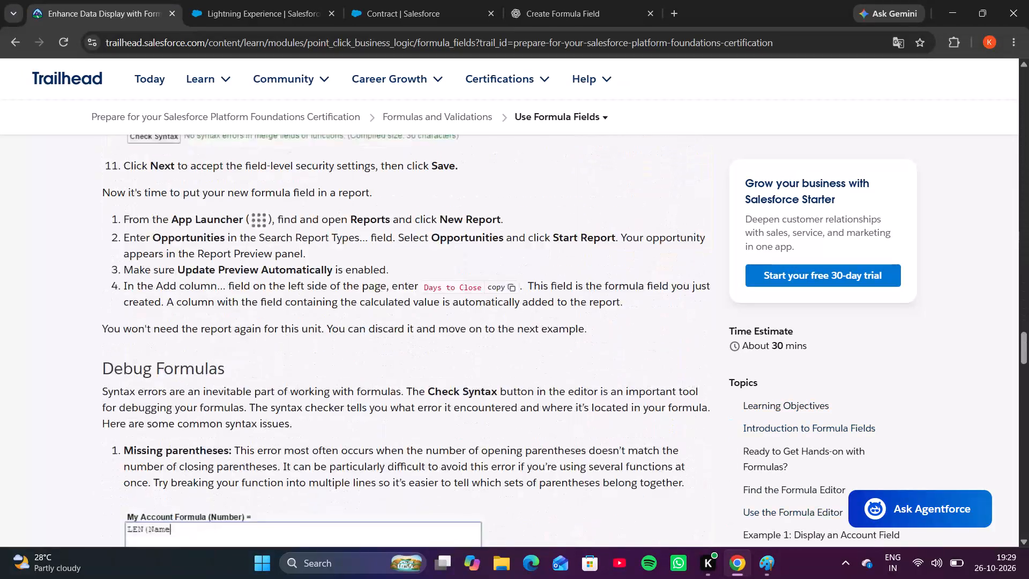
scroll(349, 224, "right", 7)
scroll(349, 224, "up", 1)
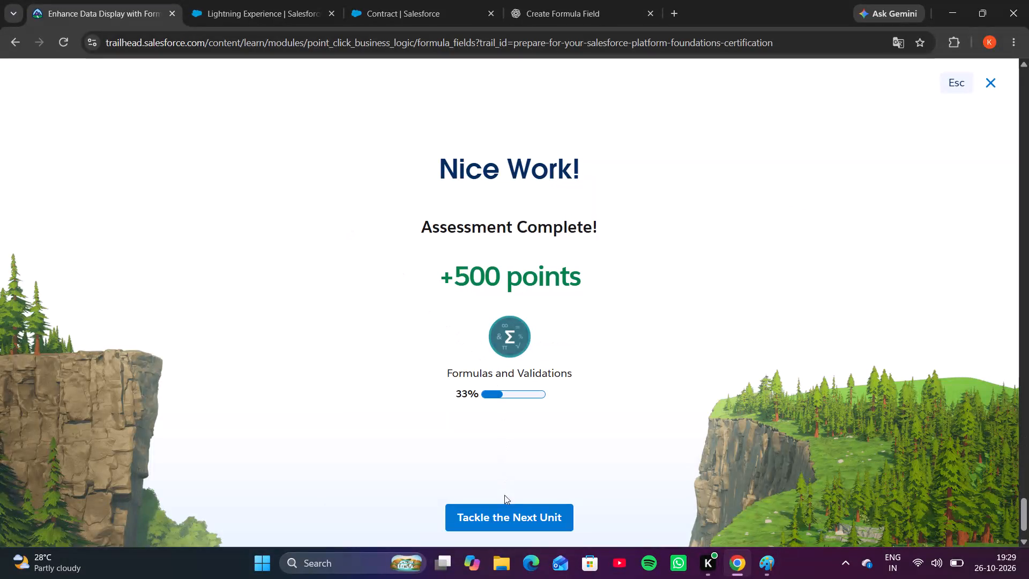
Proceed to the next unit, Implement Roll-Up Summary Fields, and find its hands-on challenge requirements.
left_click(504, 510)
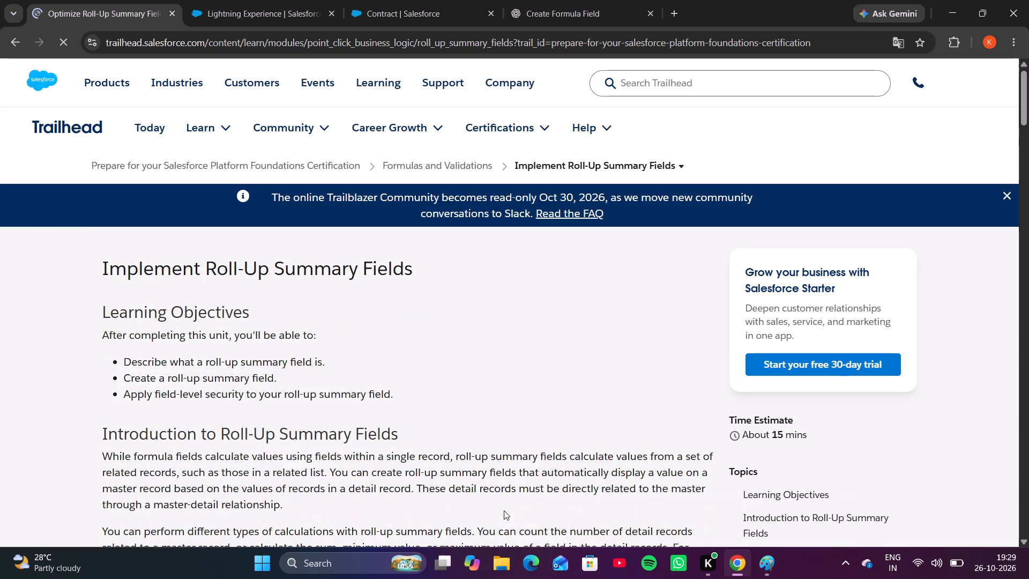
scroll(504, 510, "down", 7)
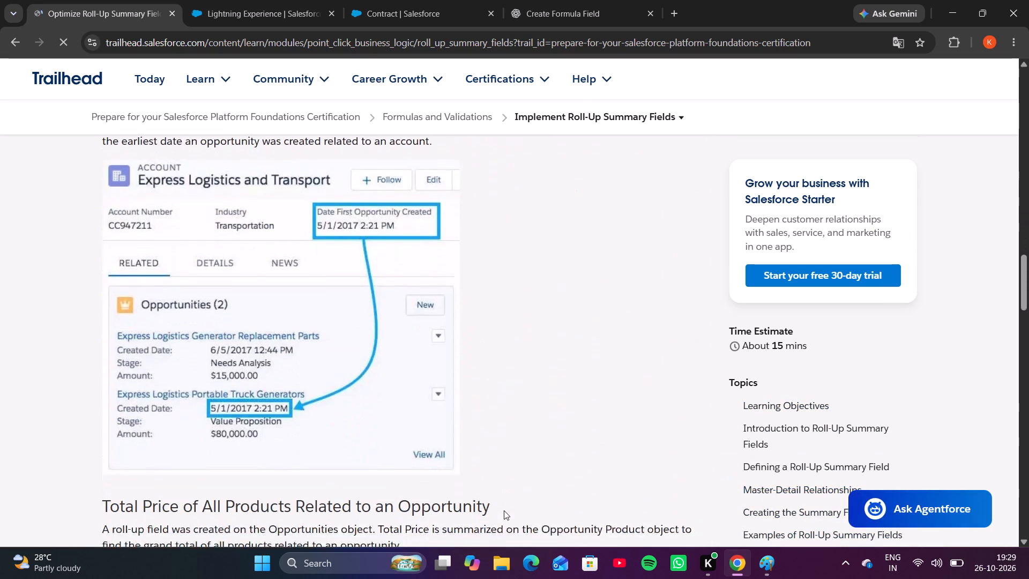
scroll(504, 510, "up", 7)
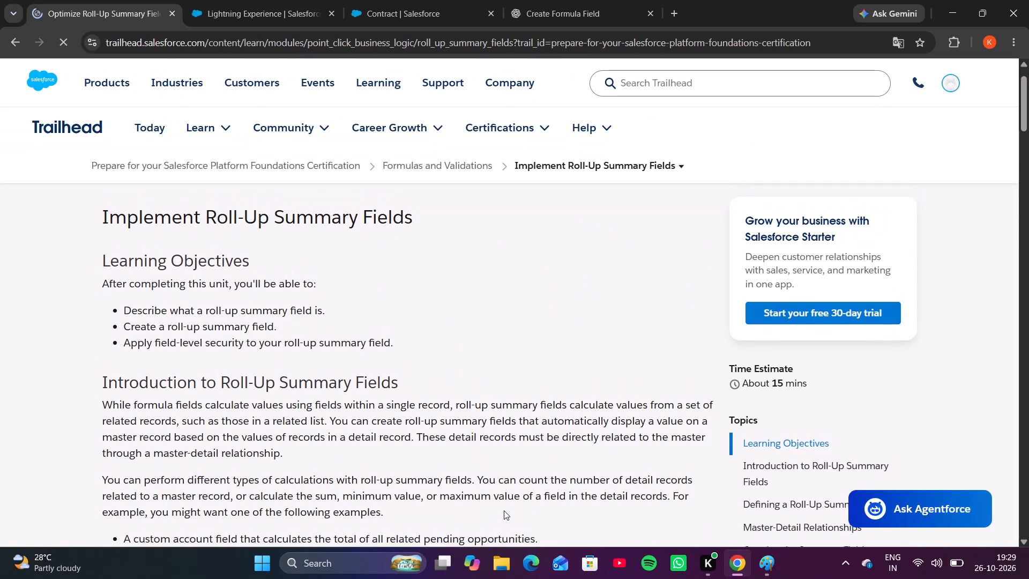
scroll(504, 510, "down", 10)
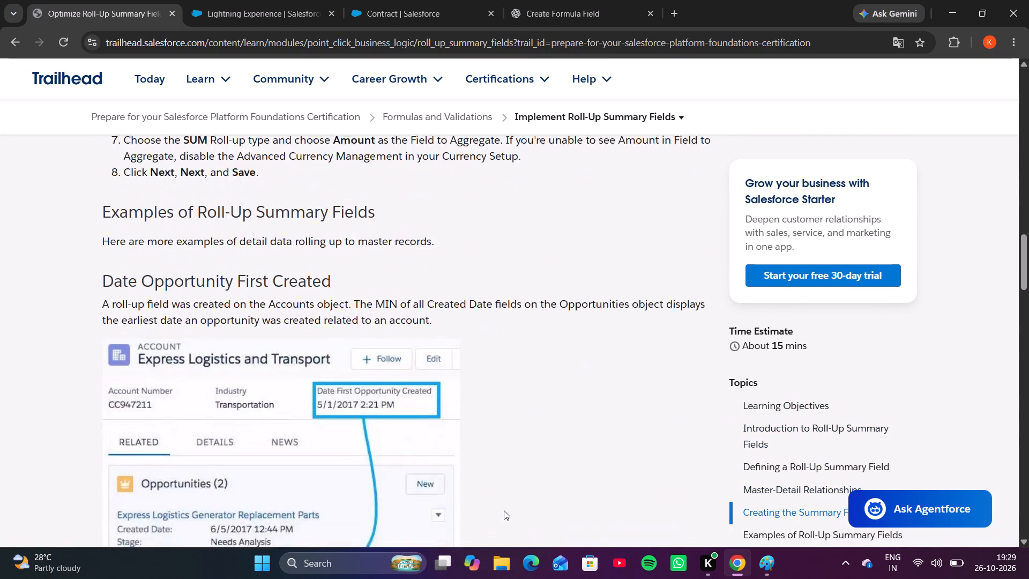
scroll(504, 510, "down", 4)
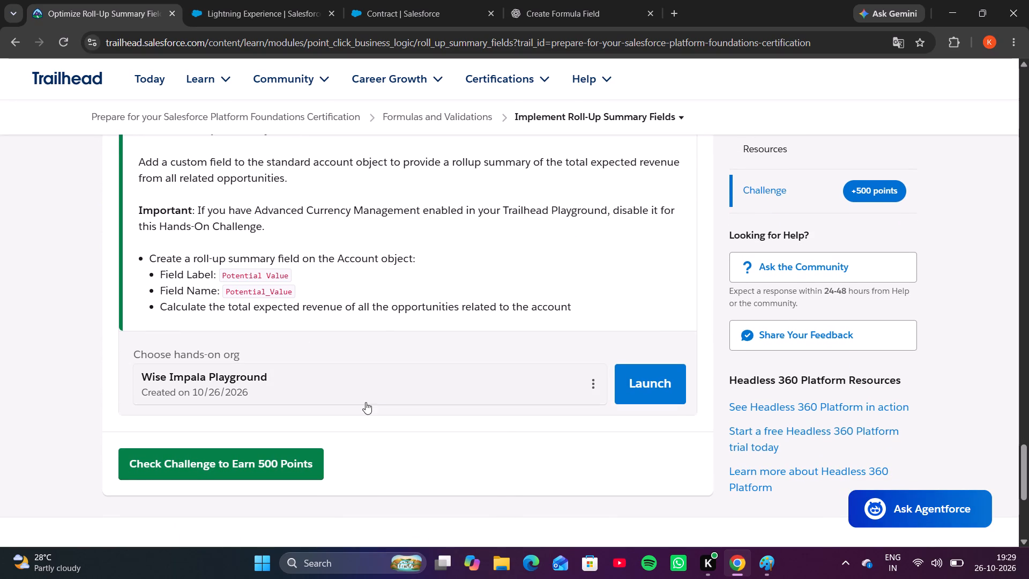
Copy the field label Potential Value from the challenge requirements.
left_click_drag(220, 273, 326, 290)
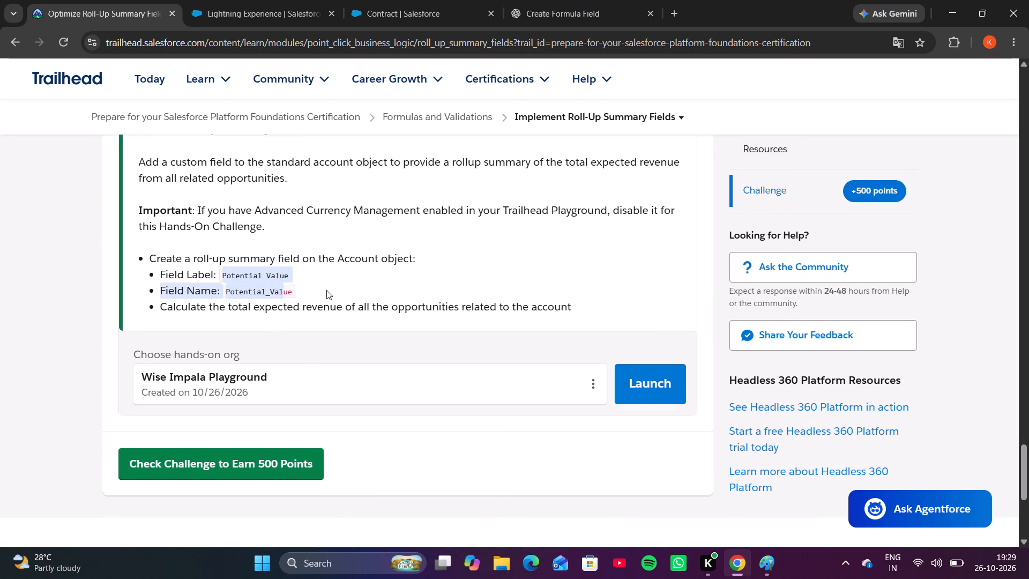
left_click_drag(326, 290, 309, 271)
key("ctrl+c")
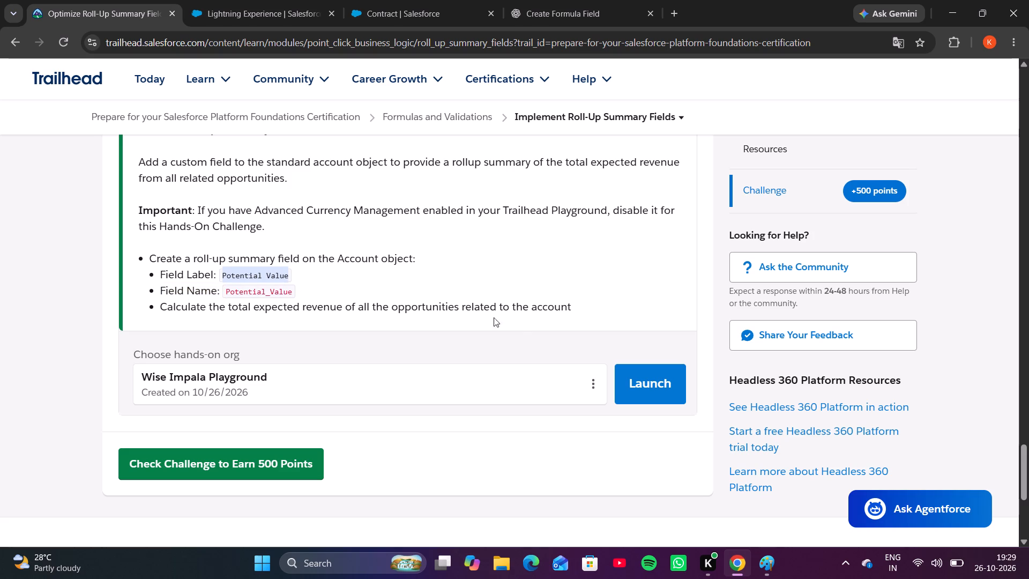
Launch the Wise Impala Playground, close the two old Salesforce tabs, and switch to the newly launched playground.
left_click(649, 369)
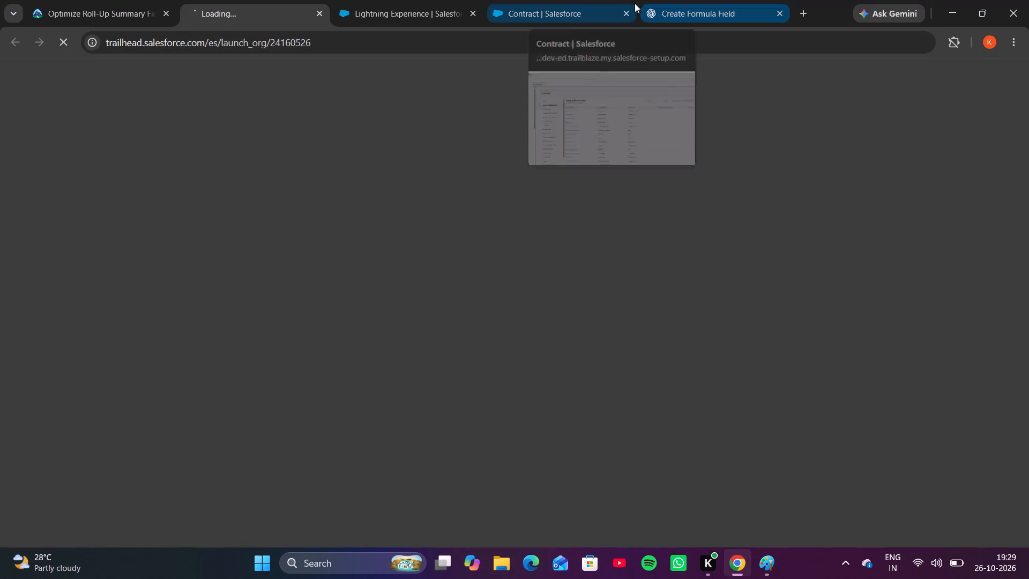
left_click(621, 13)
left_click(625, 13)
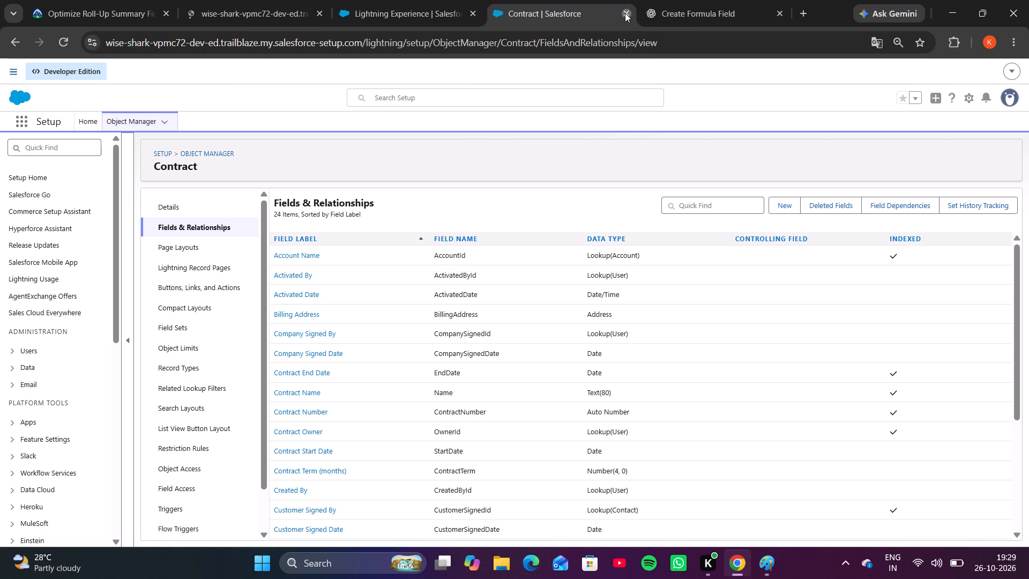
left_click(475, 11)
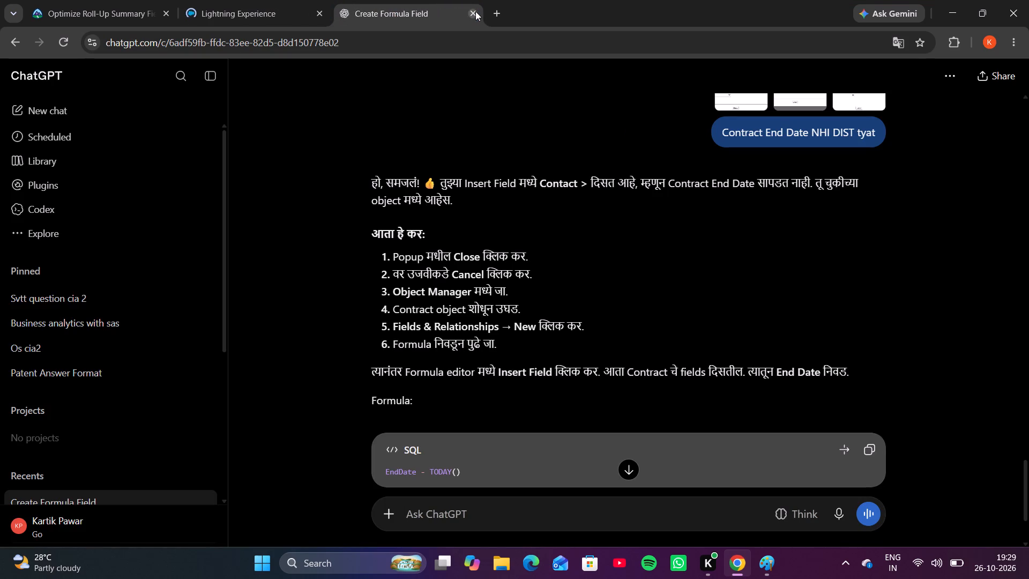
left_click(286, 10)
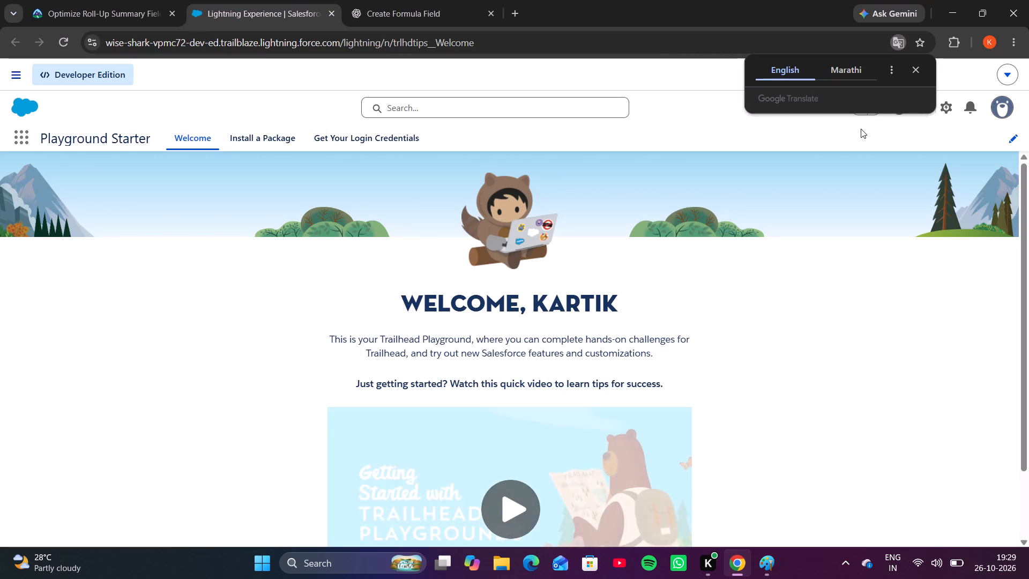
Open the playground's Setup and go to the Account object's Fields & Relationships in Object Manager.
left_click(939, 107)
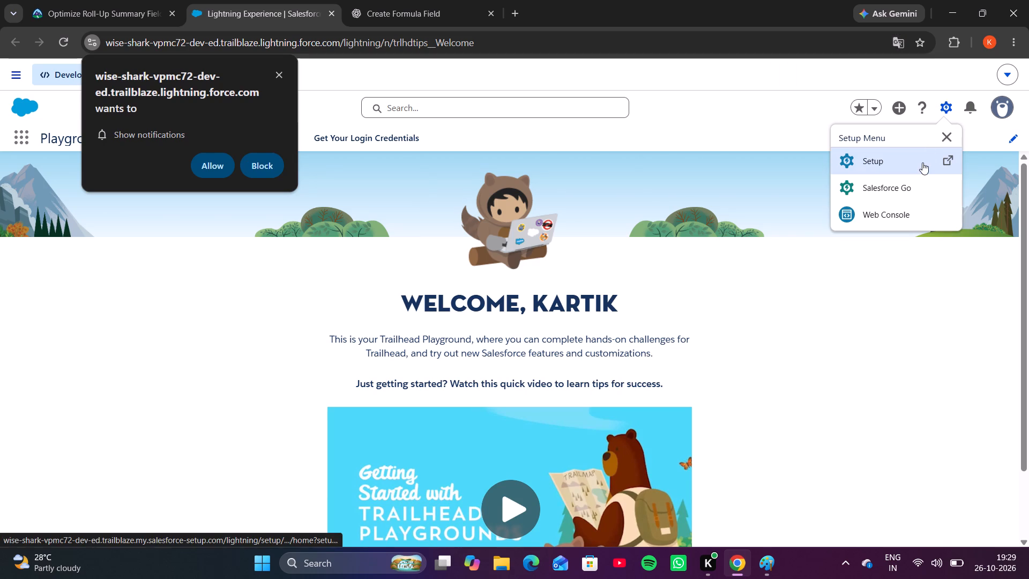
left_click(920, 162)
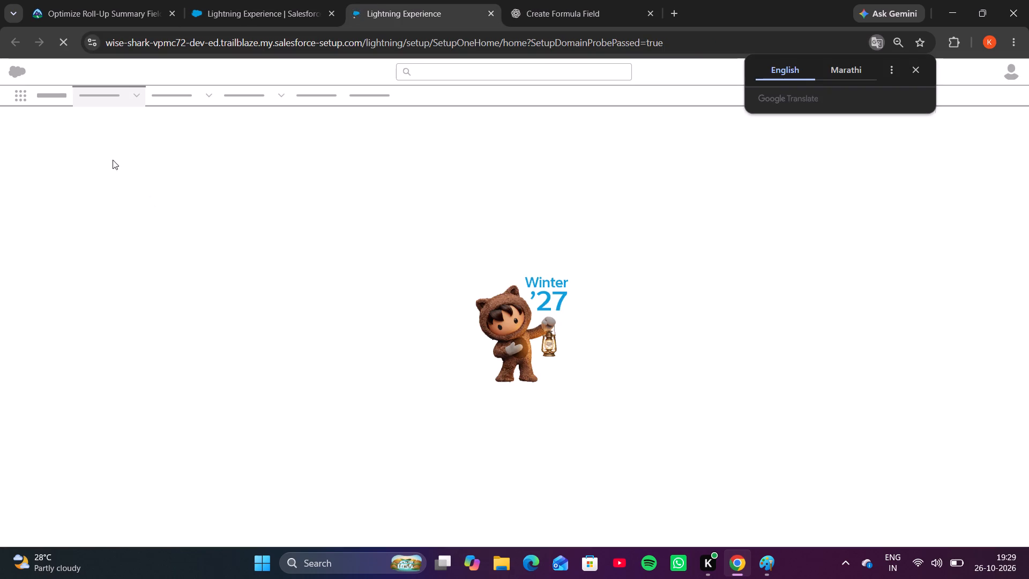
left_click(141, 118)
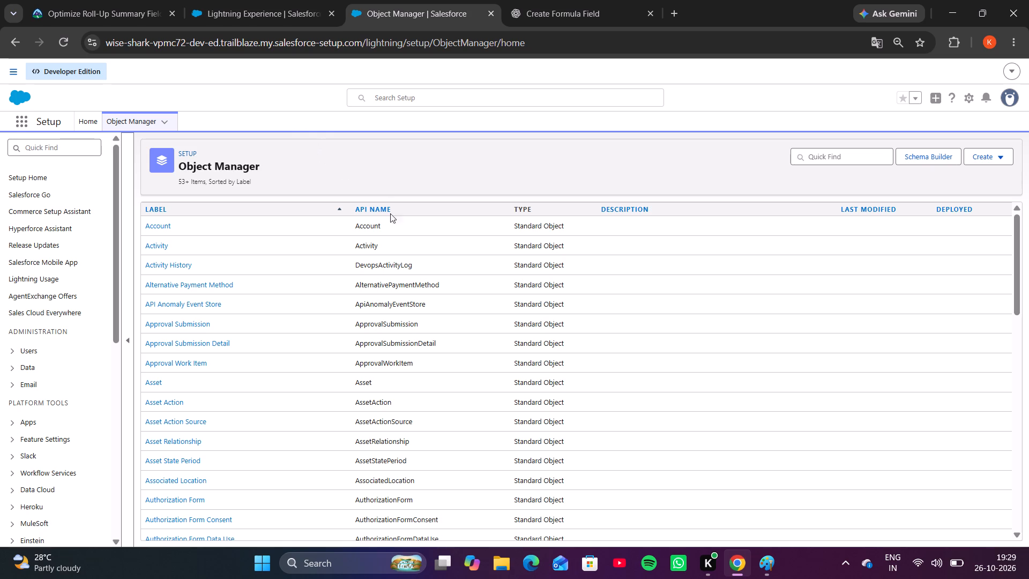
left_click(150, 226)
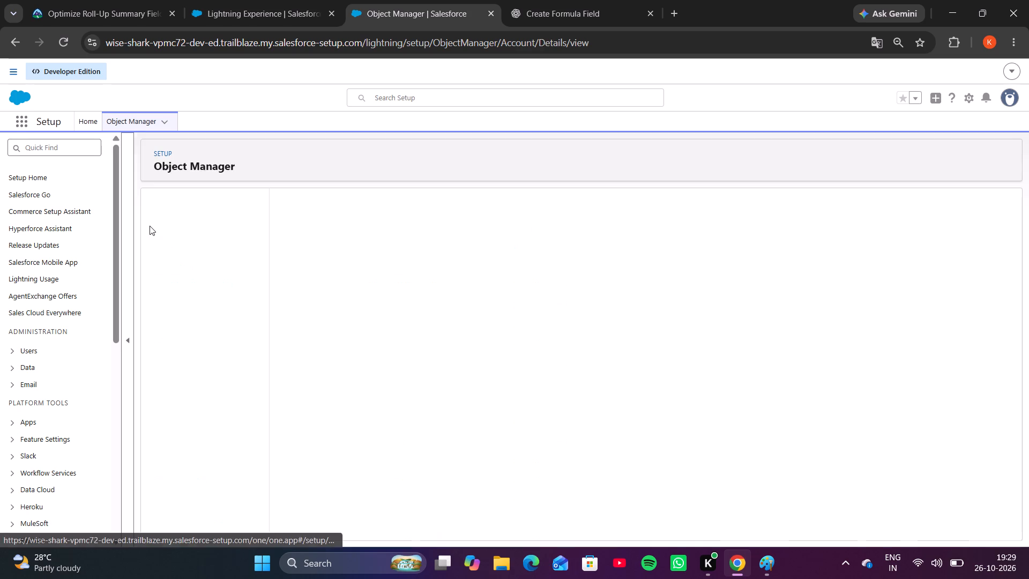
left_click(170, 222)
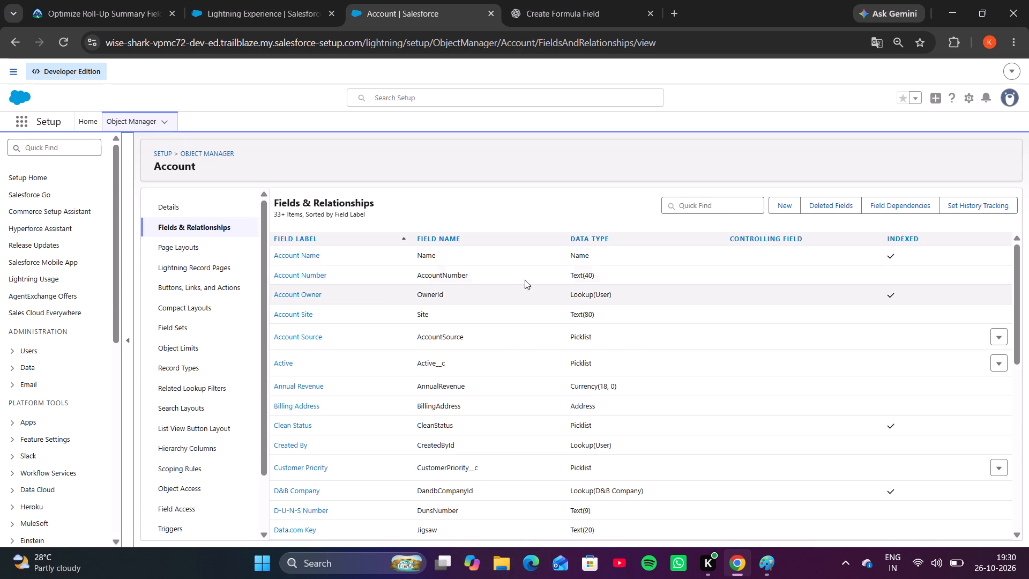
Start a new custom field on the Account object with the Roll-Up Summary data type and continue to its details.
left_click(789, 205)
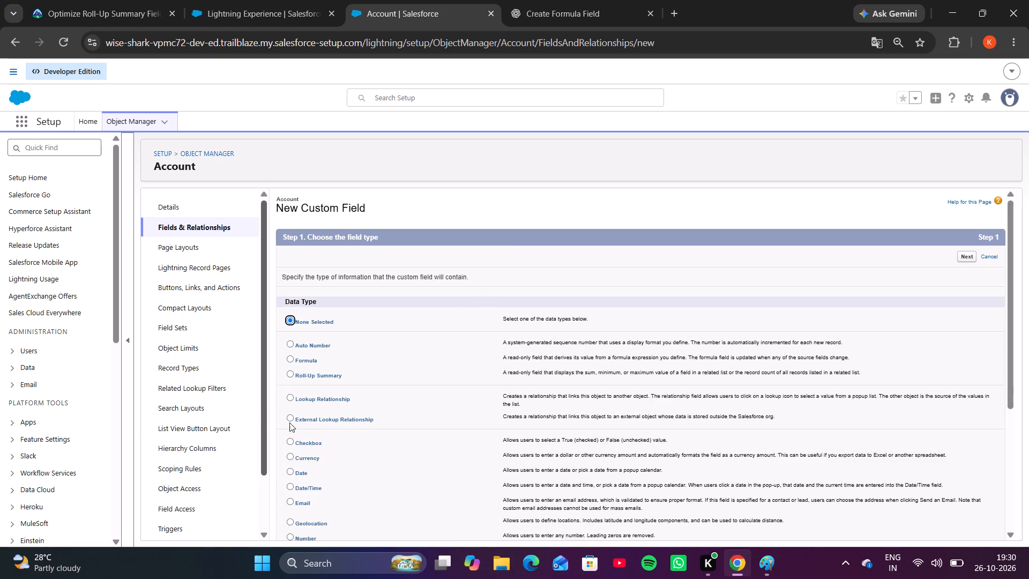
scroll(324, 429, "down", 4)
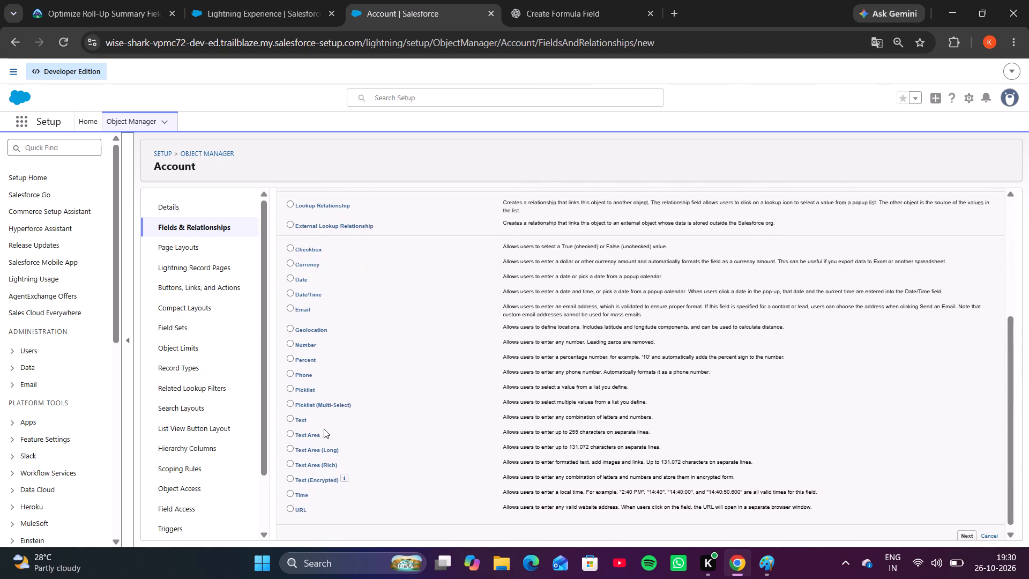
scroll(324, 429, "down", 1)
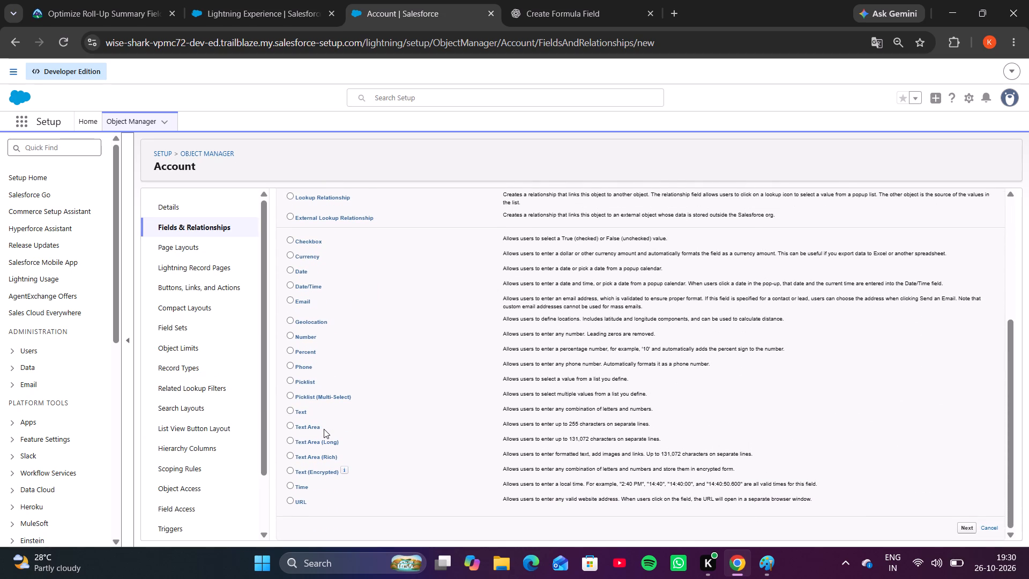
scroll(324, 429, "down", 1)
scroll(324, 429, "up", 2)
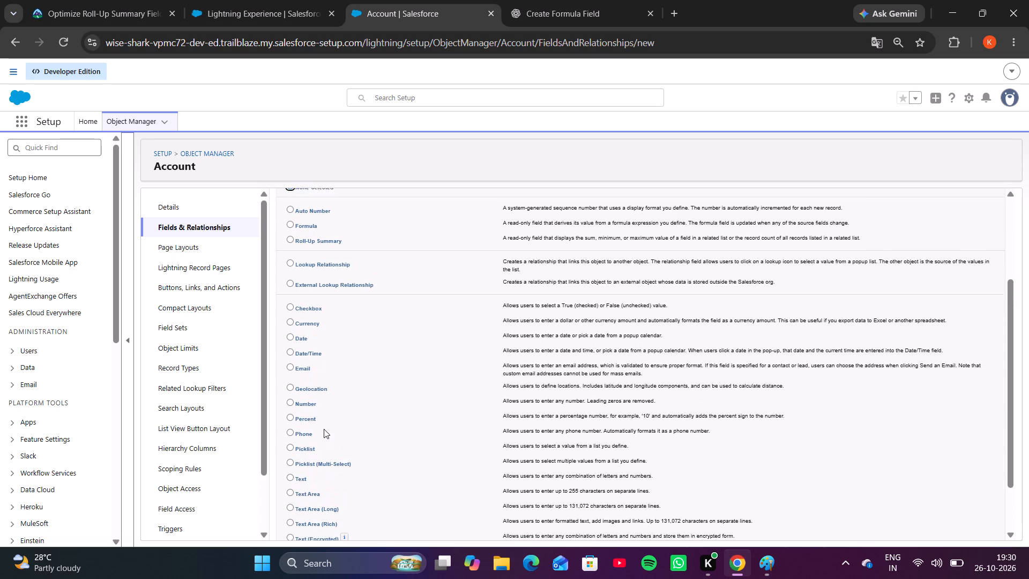
scroll(324, 429, "up", 3)
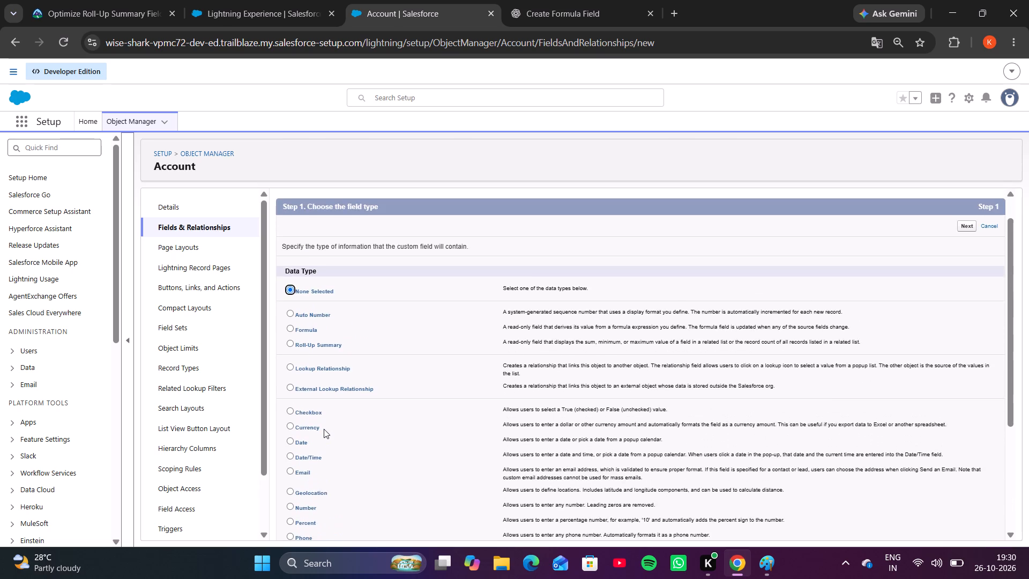
scroll(324, 429, "up", 1)
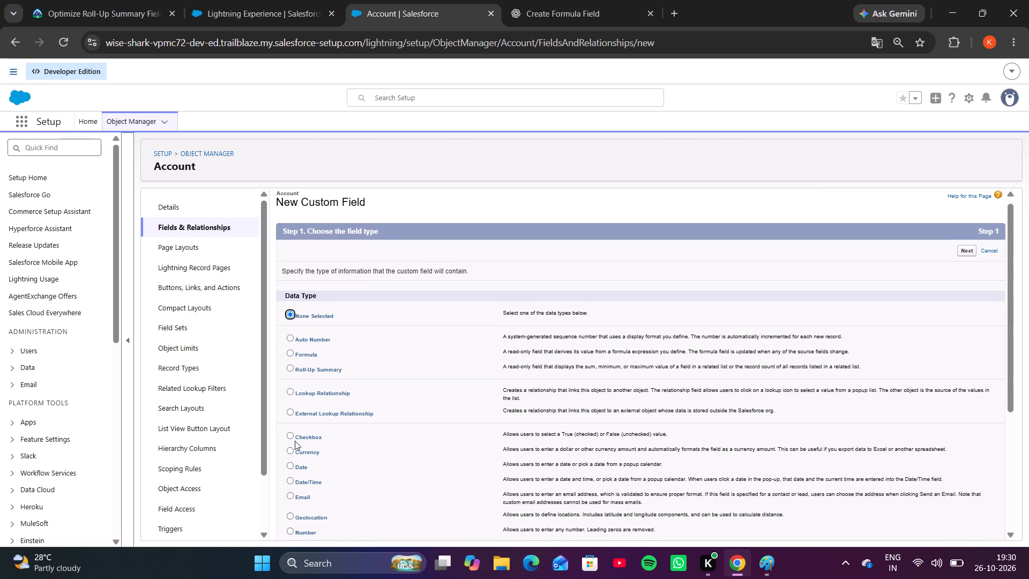
left_click(290, 366)
left_click(967, 248)
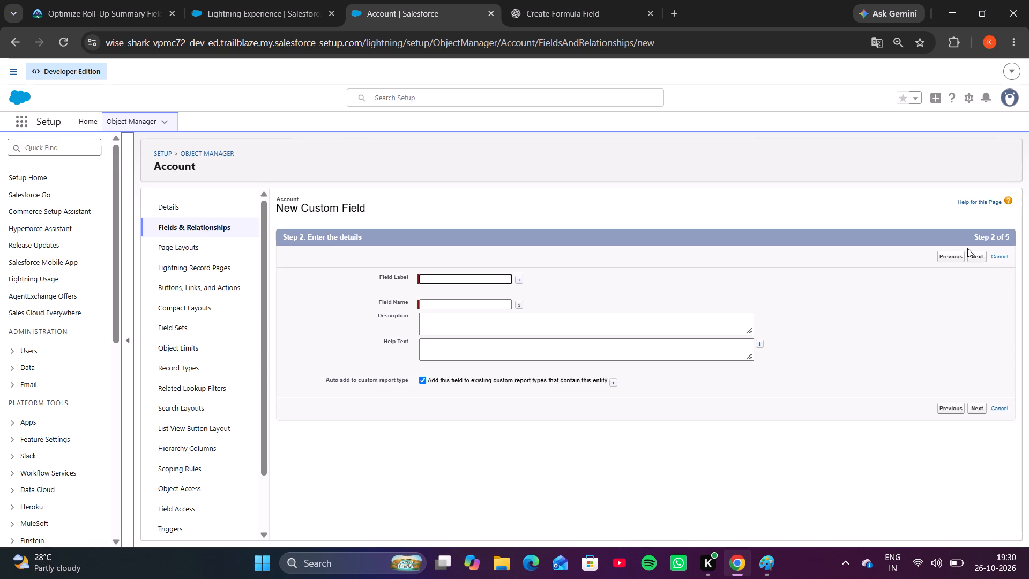
Paste Potential Value as the field label, fill the field name as Potential_Value, and continue to the summary calculation.
left_click(492, 295)
key("ctrl+v")
left_click(436, 277)
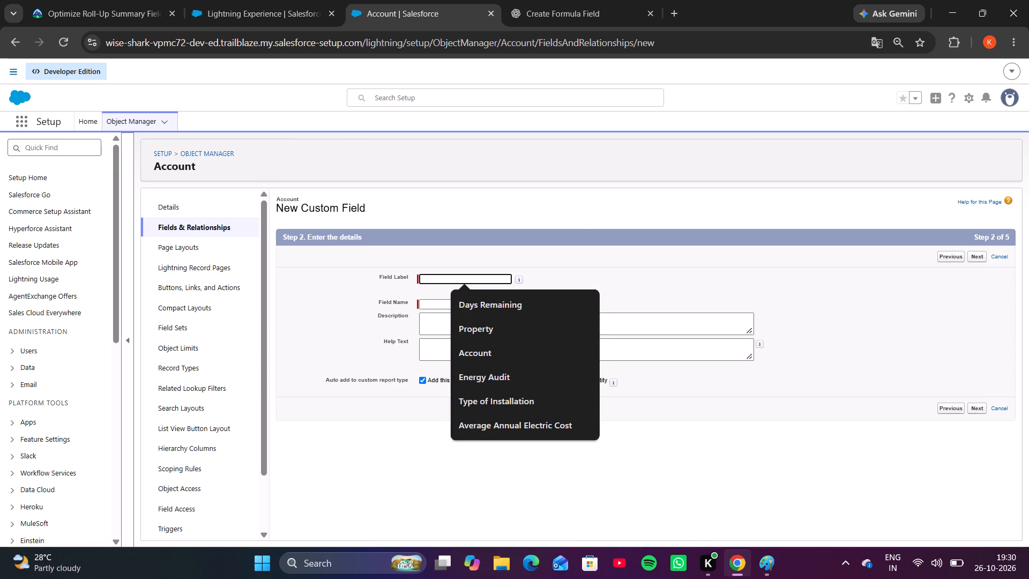
key("ctrl+v")
left_click(576, 291)
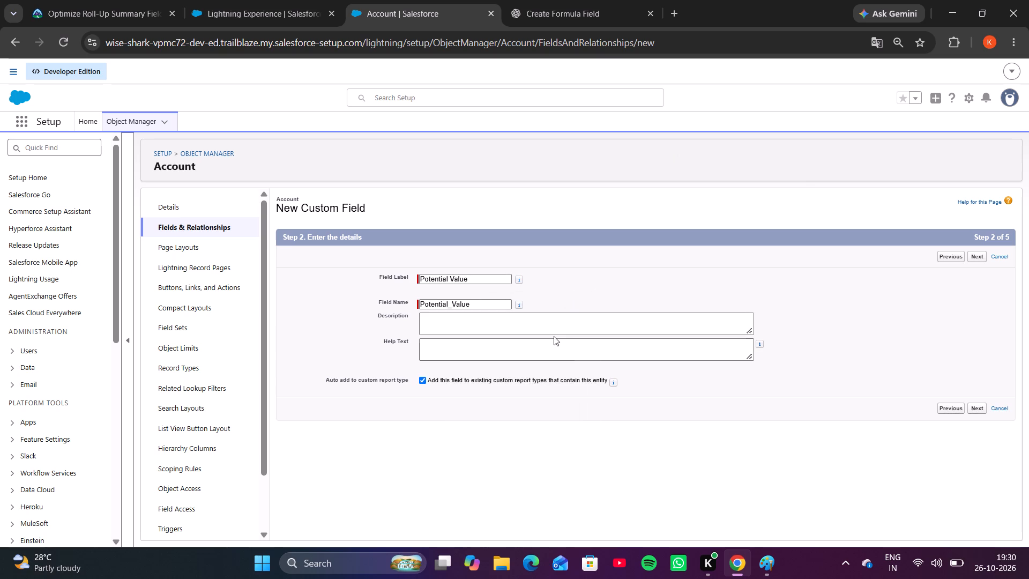
left_click(975, 407)
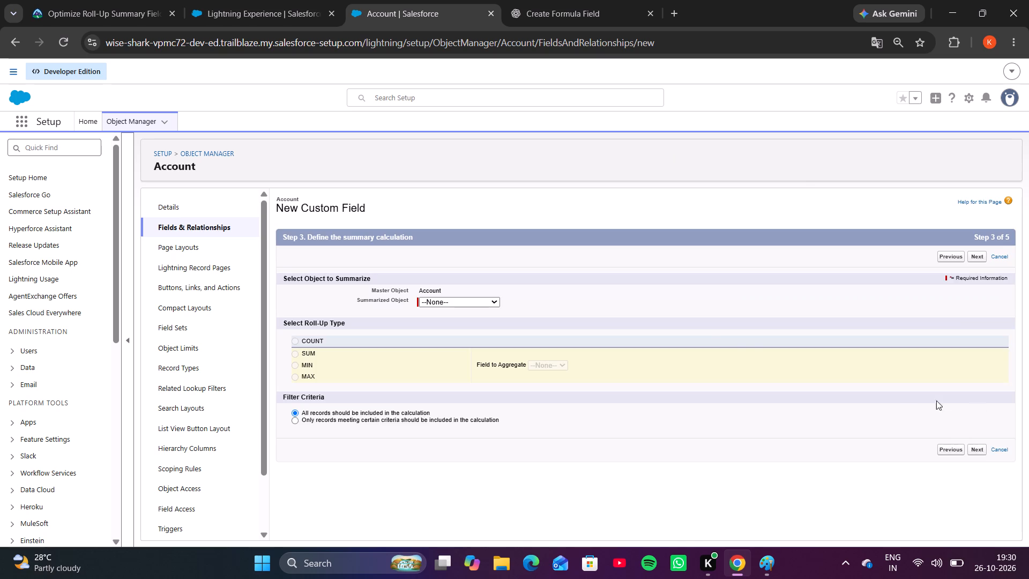
Summarize Opportunities with a SUM of Expected Revenue over all records, and continue to field-level security.
left_click(473, 303)
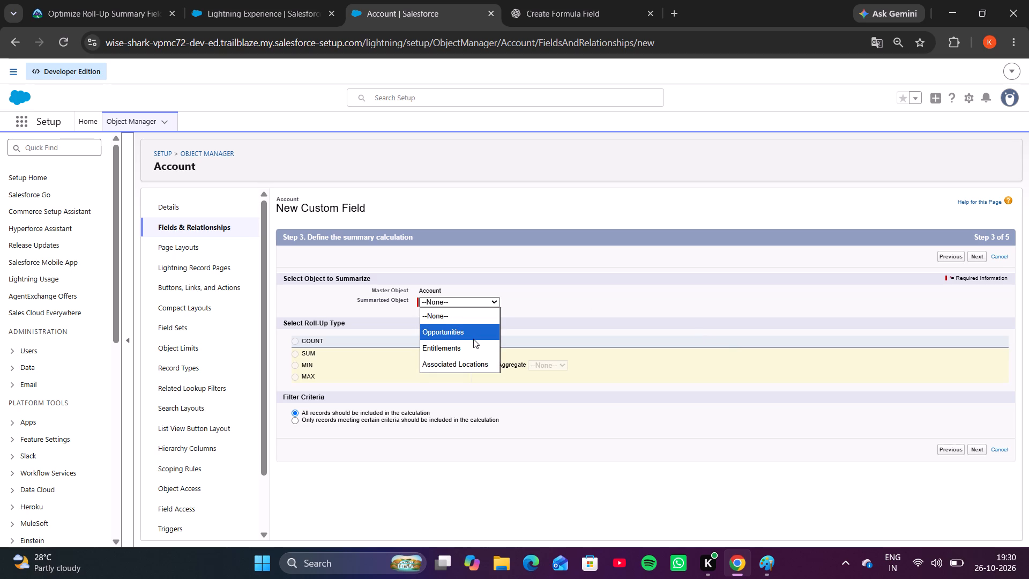
left_click(473, 339)
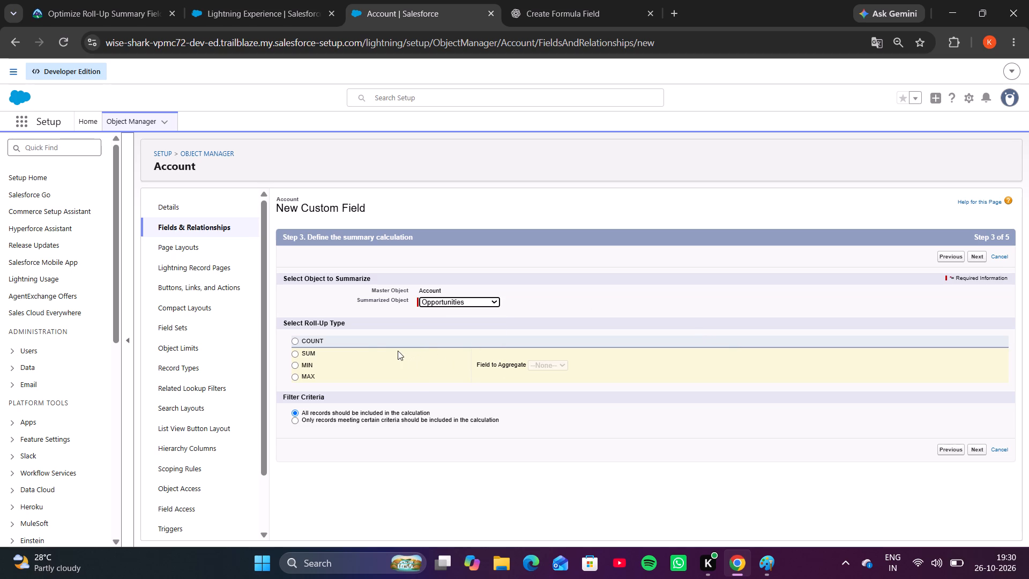
left_click(293, 351)
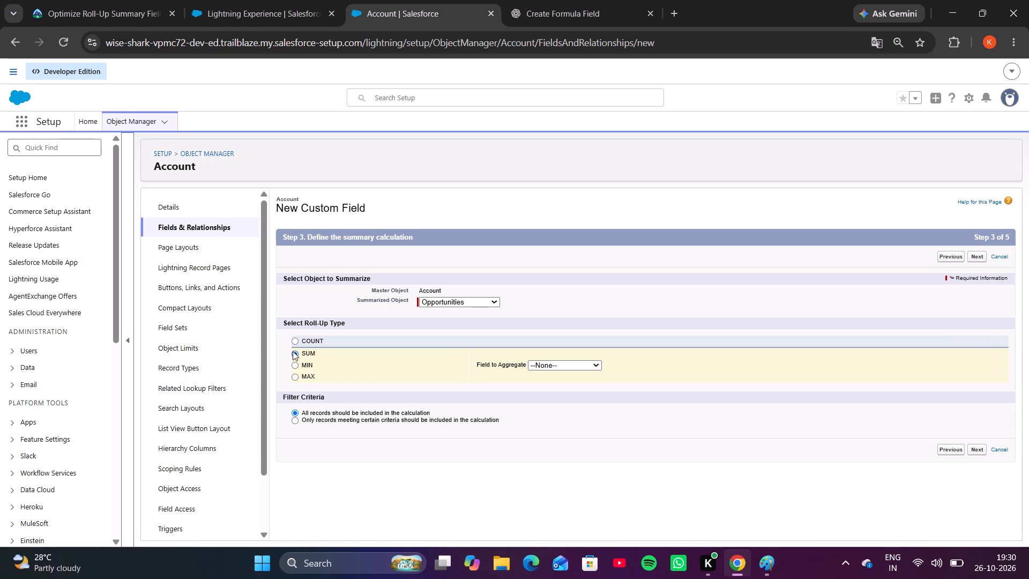
left_click(564, 361)
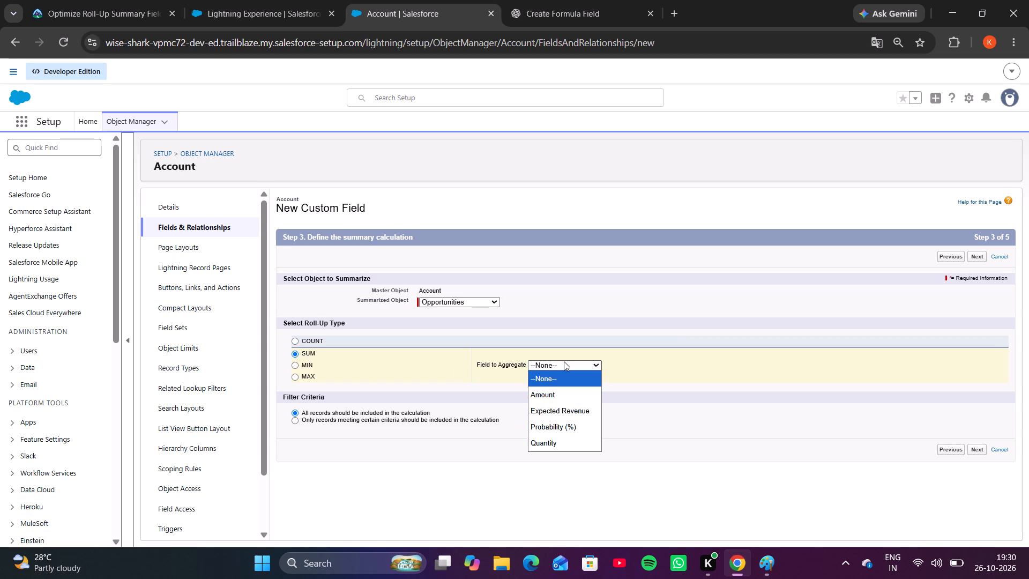
left_click(545, 417)
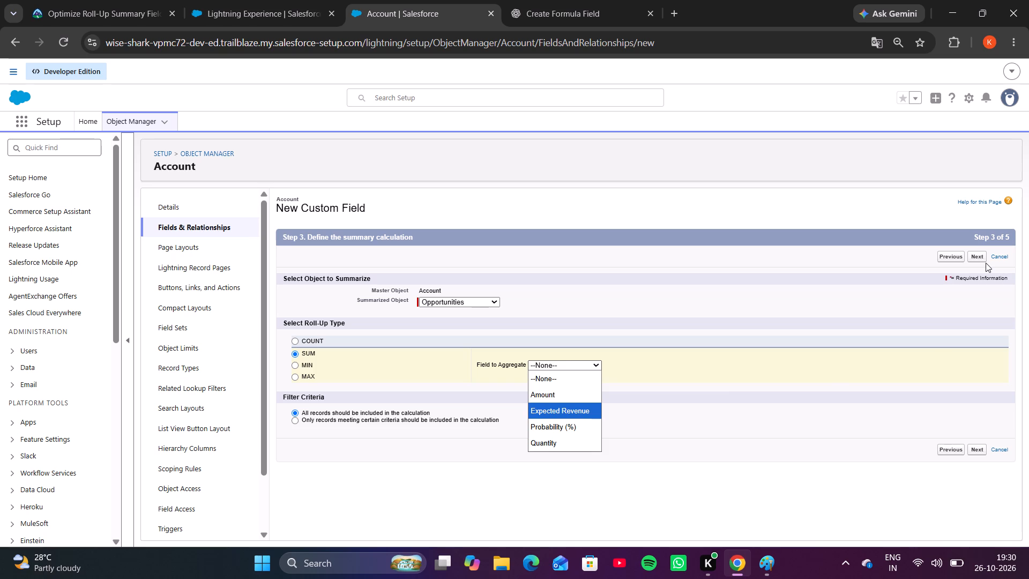
left_click(974, 250)
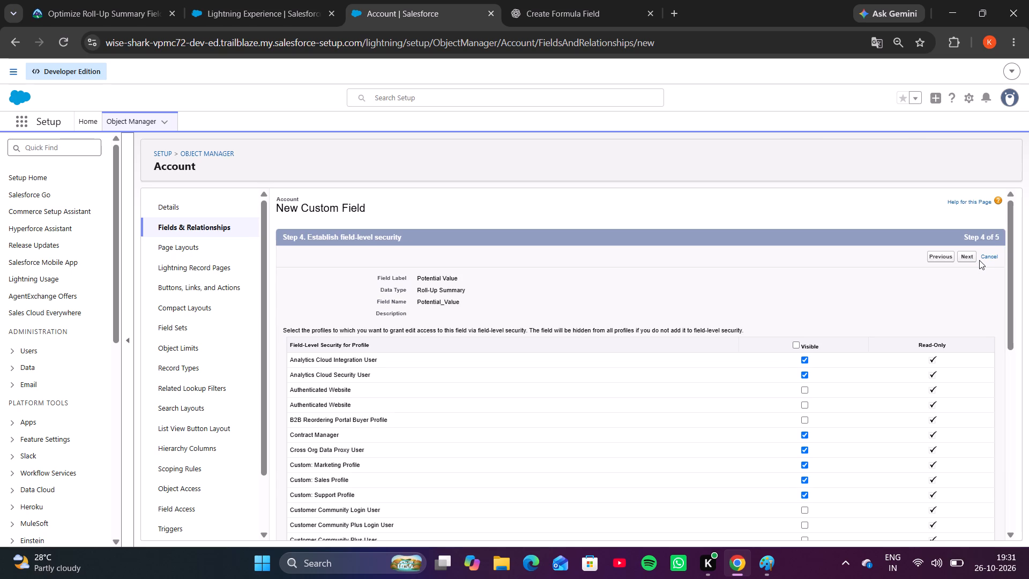
Accept the default field-level security and page layouts, and save the Potential Value field.
left_click(967, 256)
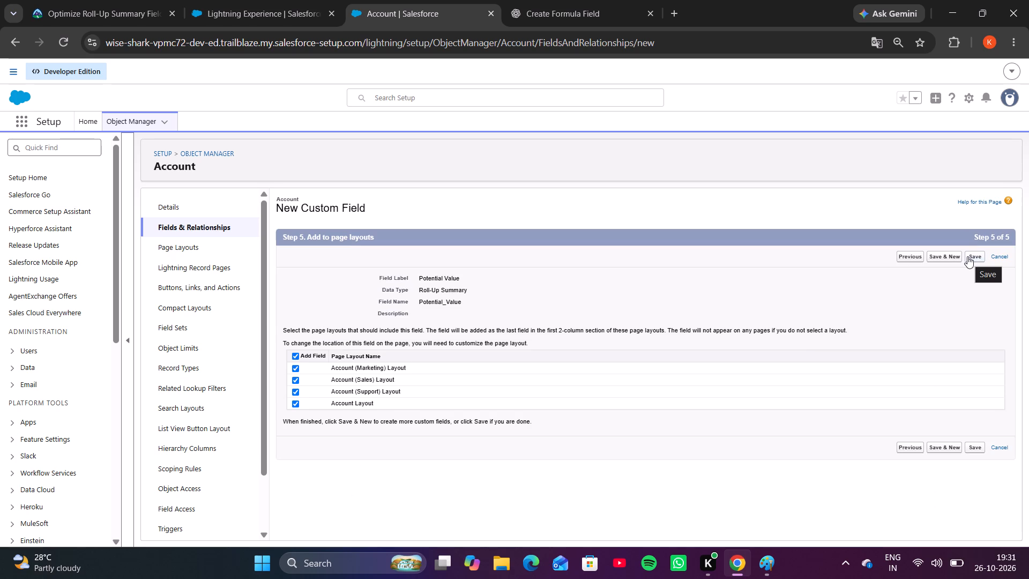
left_click(967, 256)
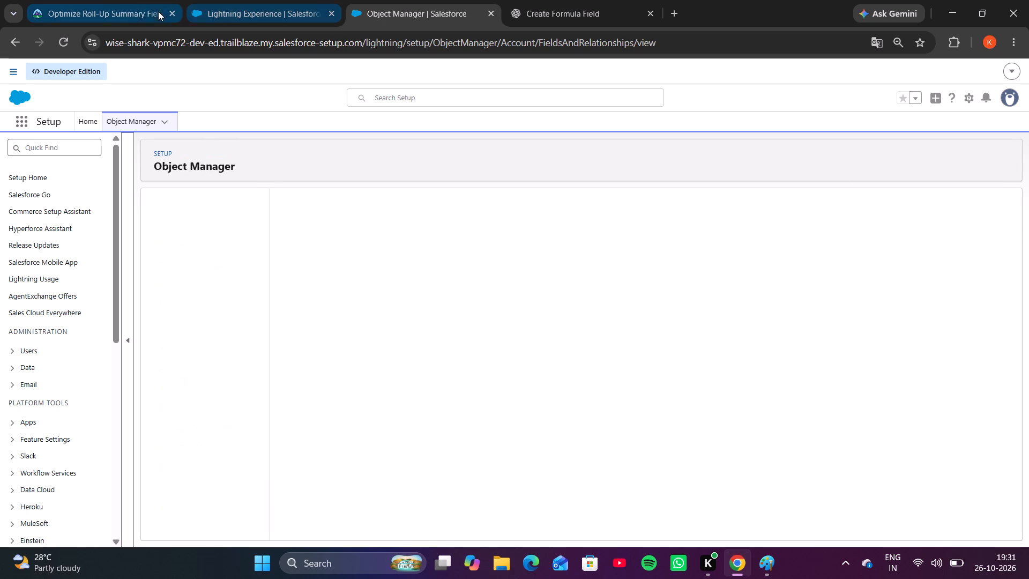
Return to the Trailhead roll-up summary unit, check the challenge for 500 points, and go on to the next unit.
left_click(110, 2)
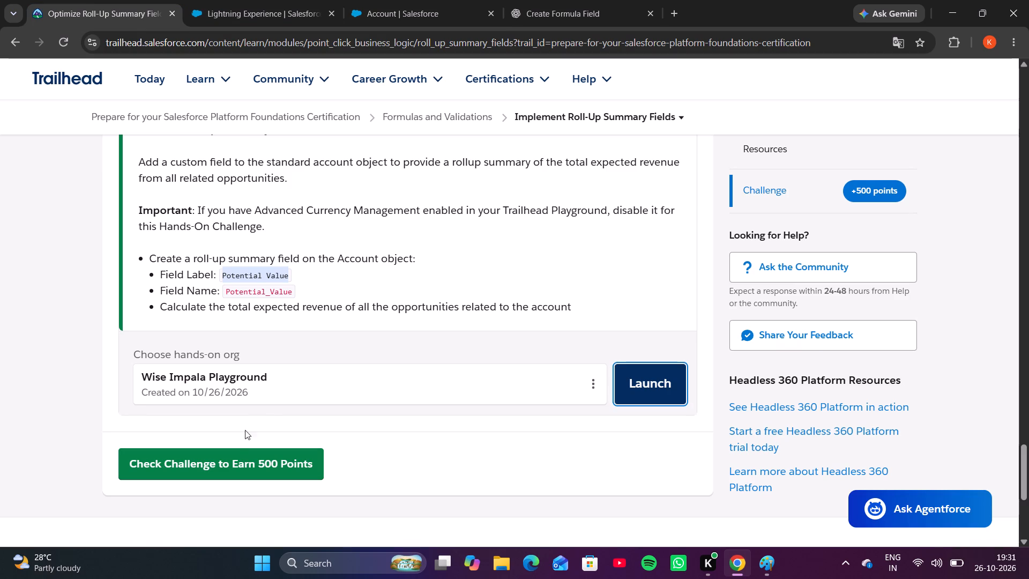
left_click(234, 457)
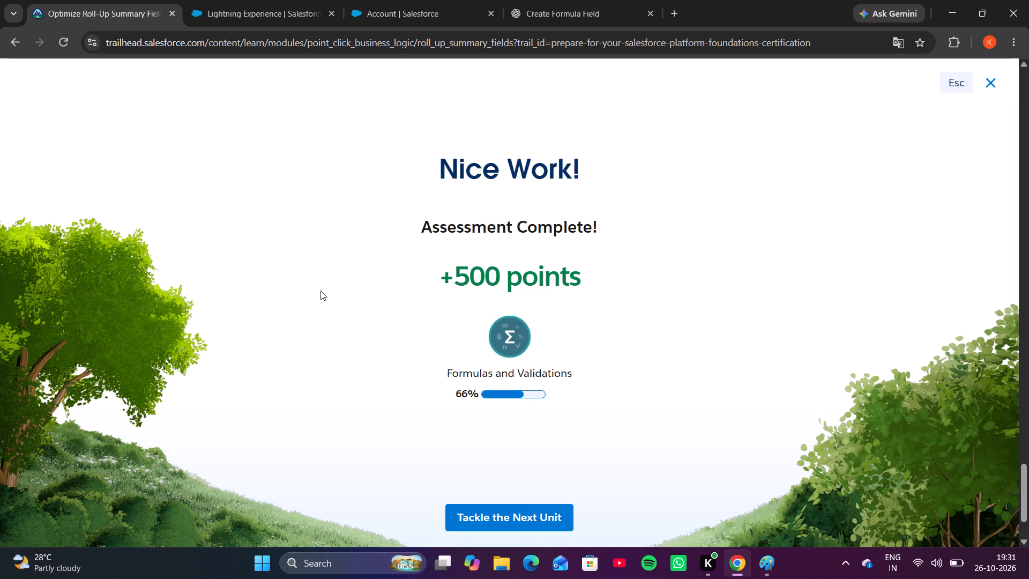
left_click(501, 522)
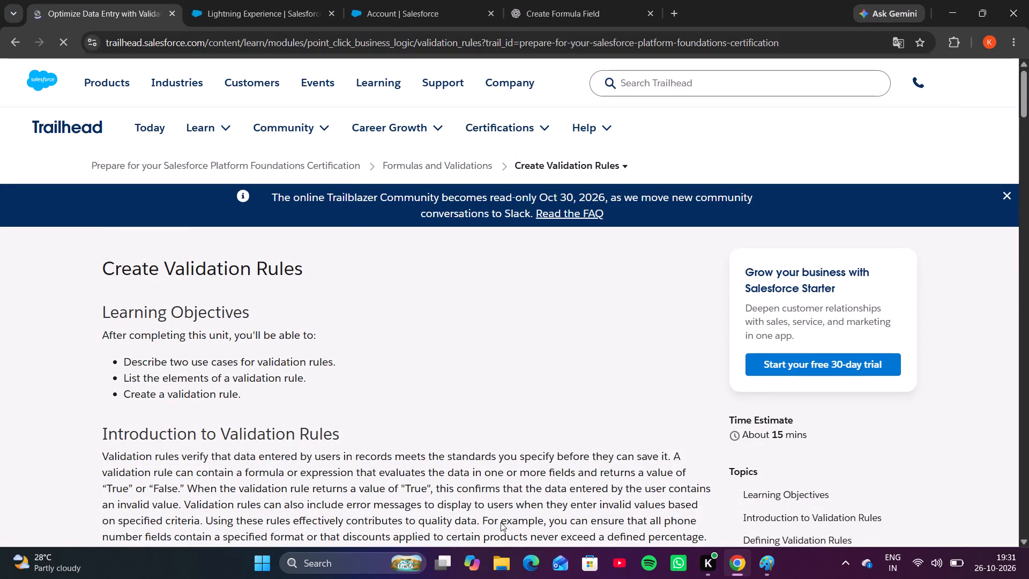
Find the challenge in the Create Validation Rules unit and copy the rule name Contact_must_be_in_Account_ZIP_Code.
scroll(501, 522, "down", 11)
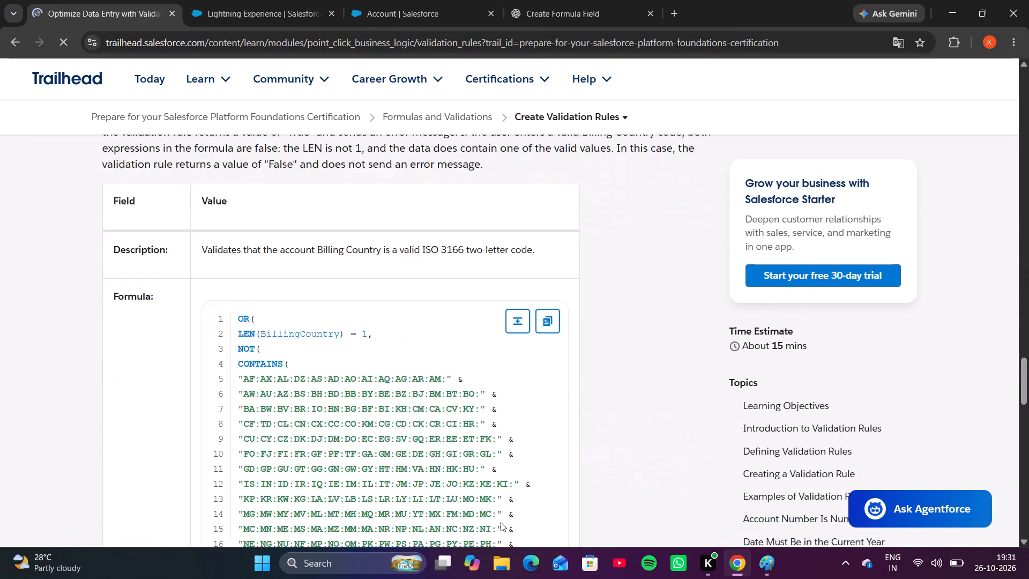
scroll(501, 522, "down", 3)
scroll(501, 522, "up", 3)
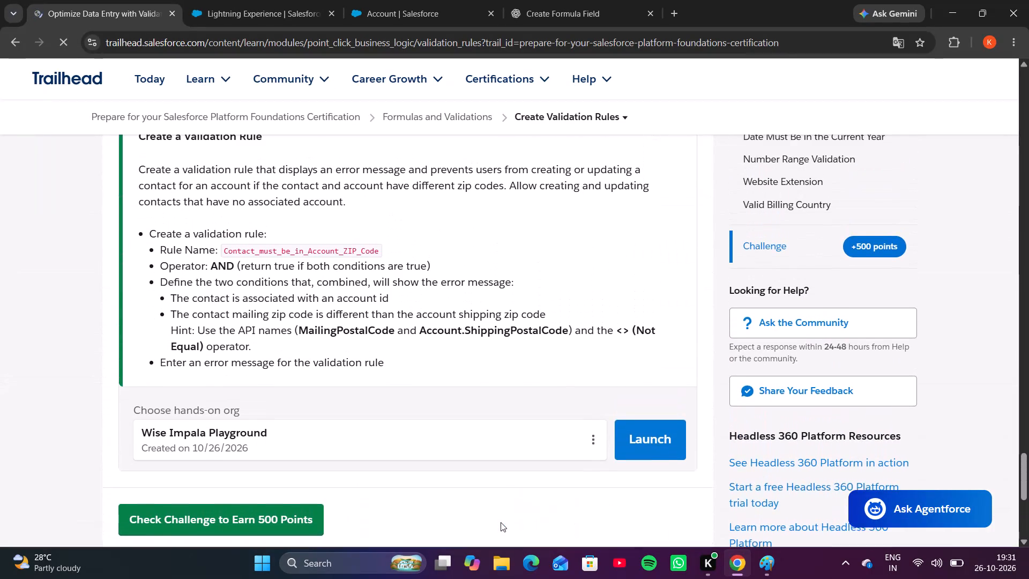
scroll(501, 522, "up", 1)
left_click_drag(223, 250, 384, 255)
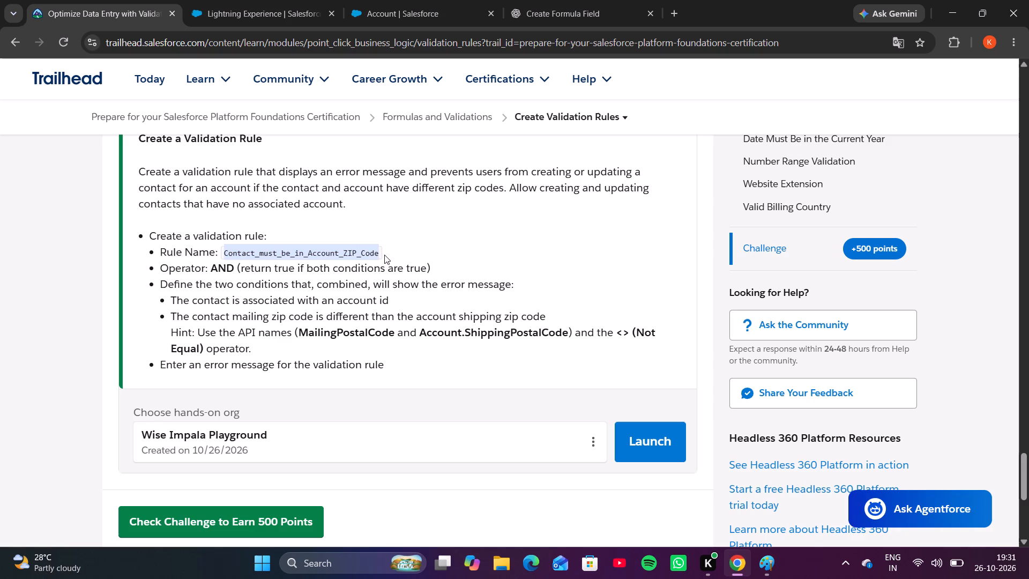
key("ctrl+c")
left_click(660, 435)
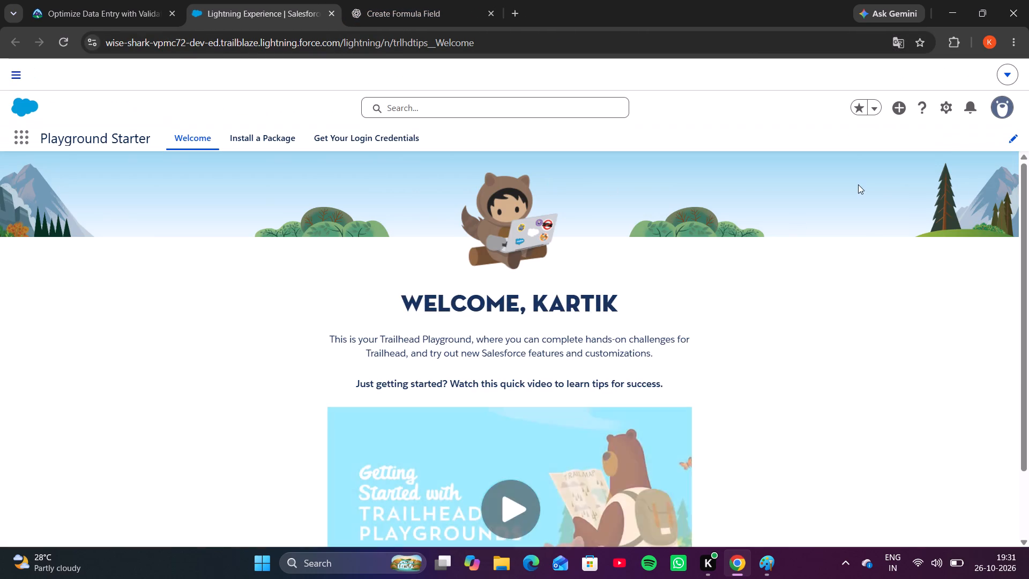
Open the playground's Setup, search Object Manager for "cont", and open the Contact object.
left_click(957, 106)
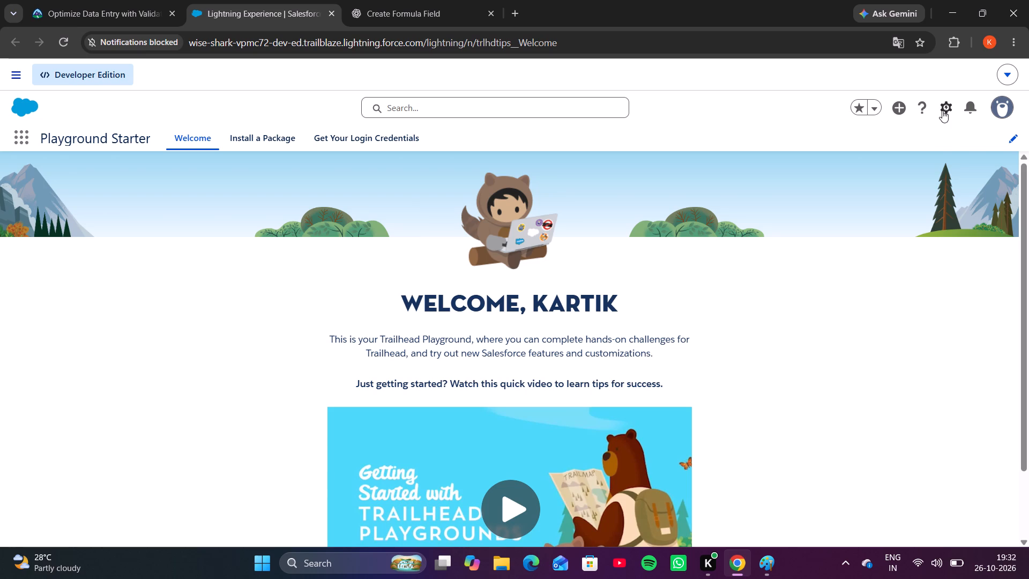
left_click(942, 110)
left_click(907, 162)
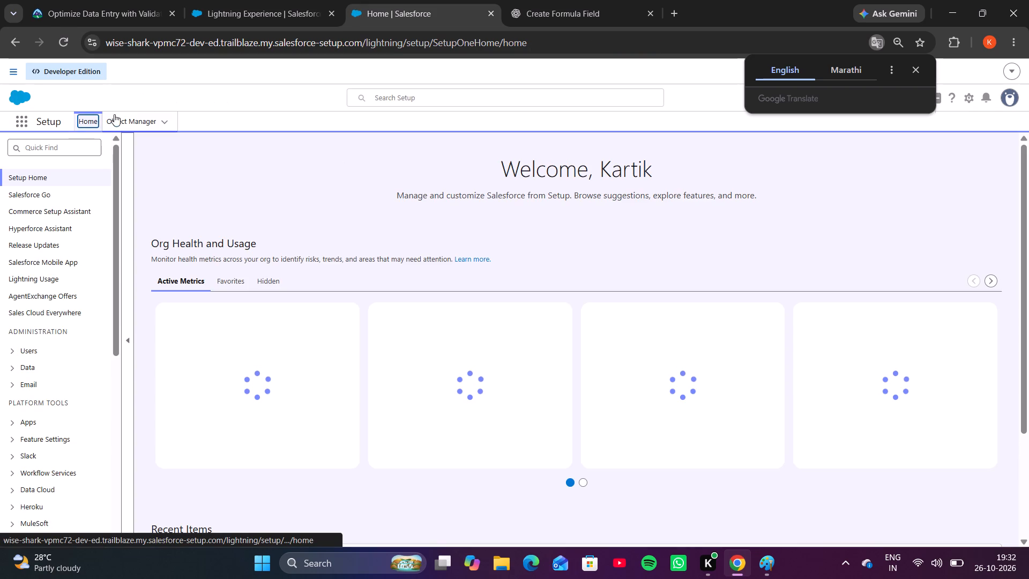
left_click(129, 114)
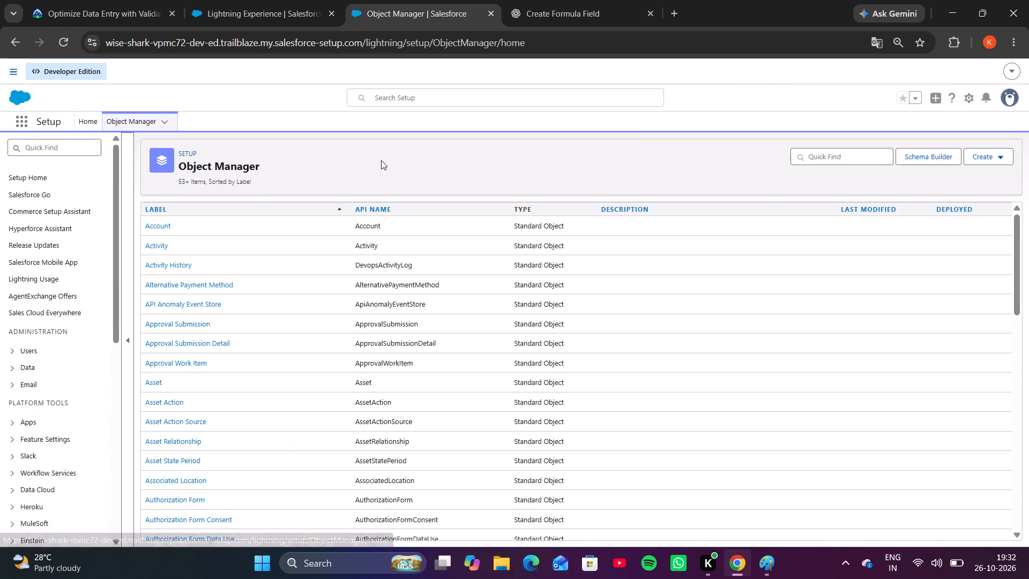
left_click(809, 151)
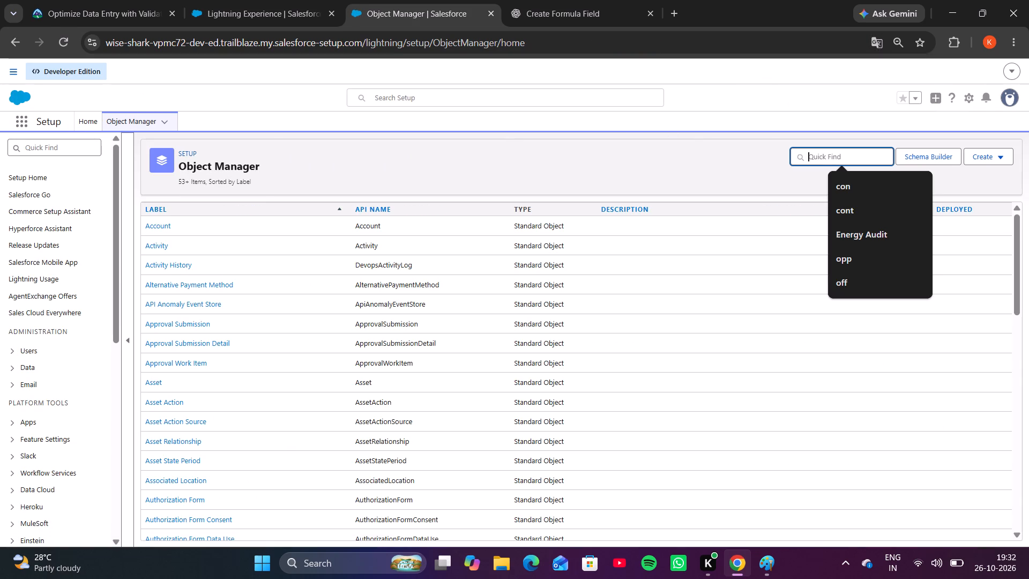
key("c")
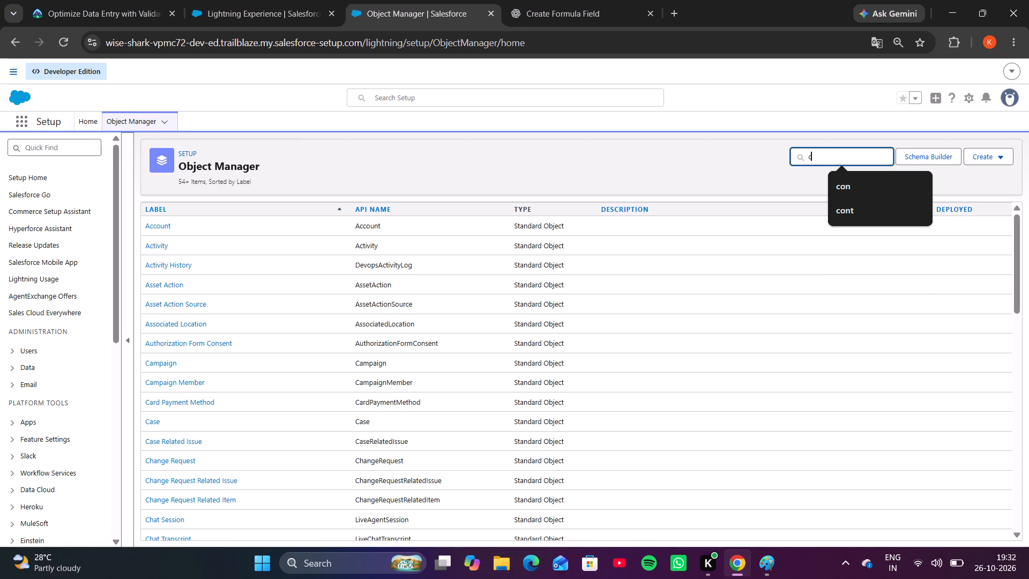
type("on")
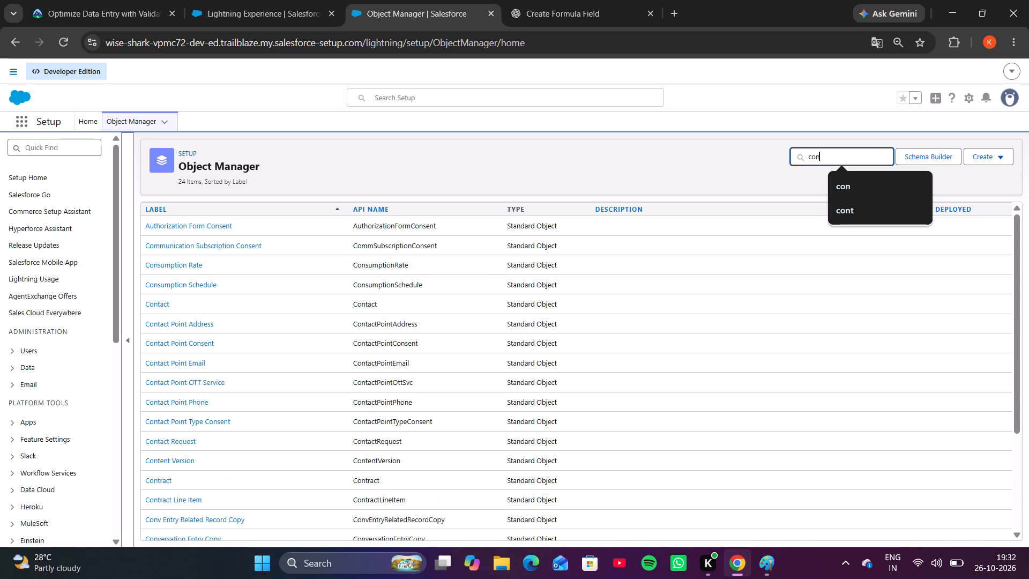
key("t")
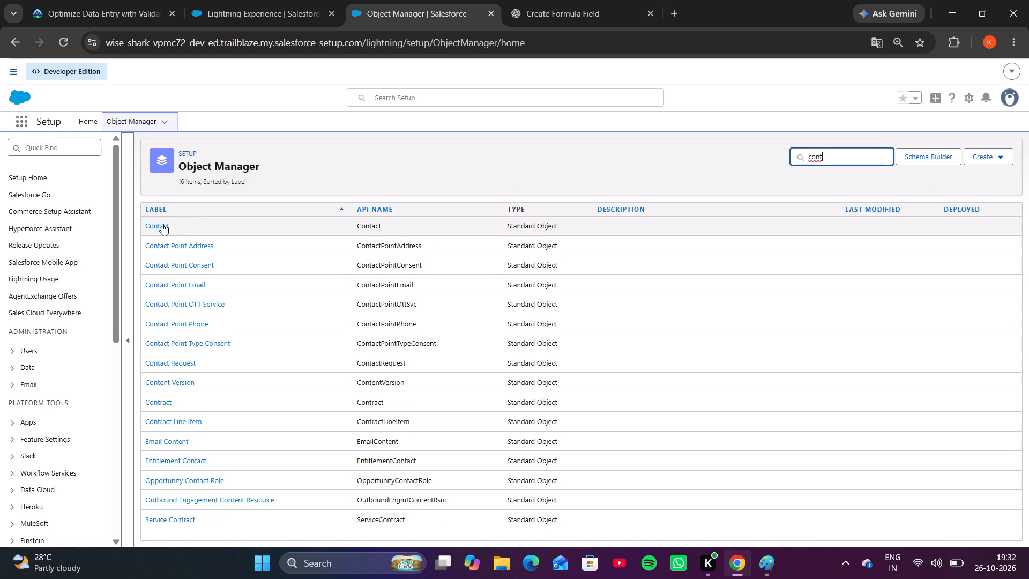
left_click(158, 224)
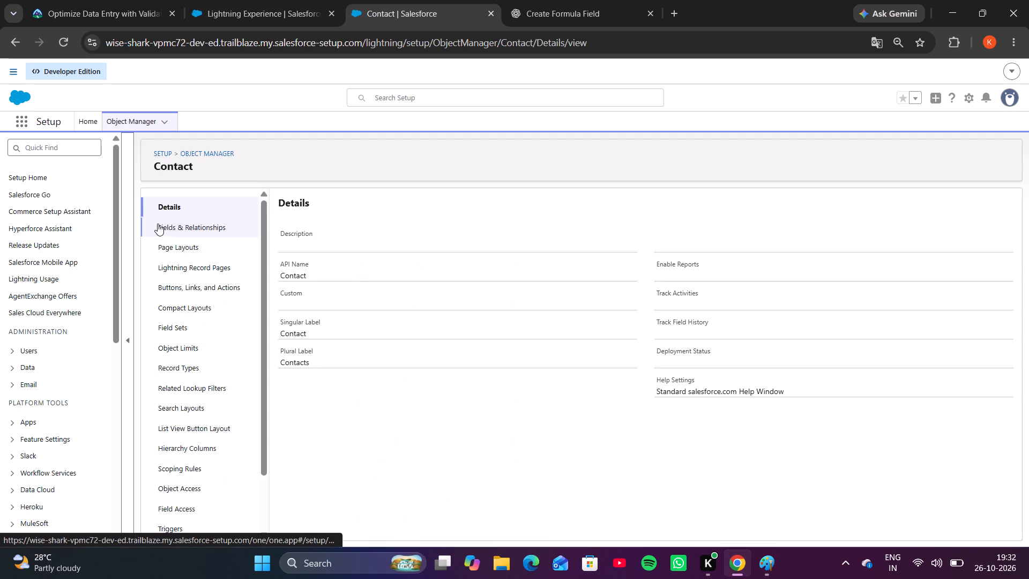
Start a new validation rule on the Contact object and paste Contact_must_be_in_Account_ZIP_Code as its rule name.
scroll(182, 314, "down", 5)
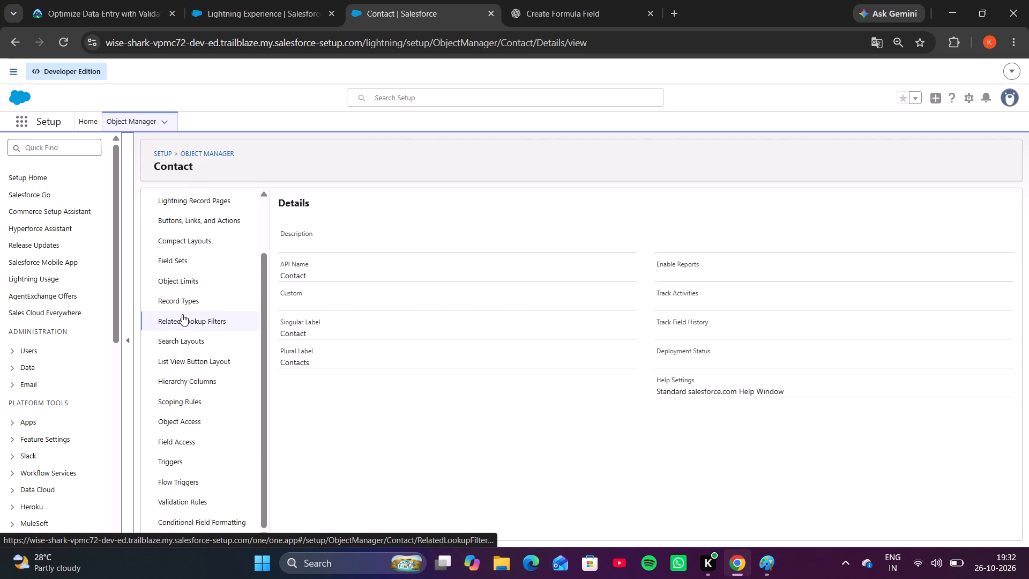
scroll(182, 314, "down", 3)
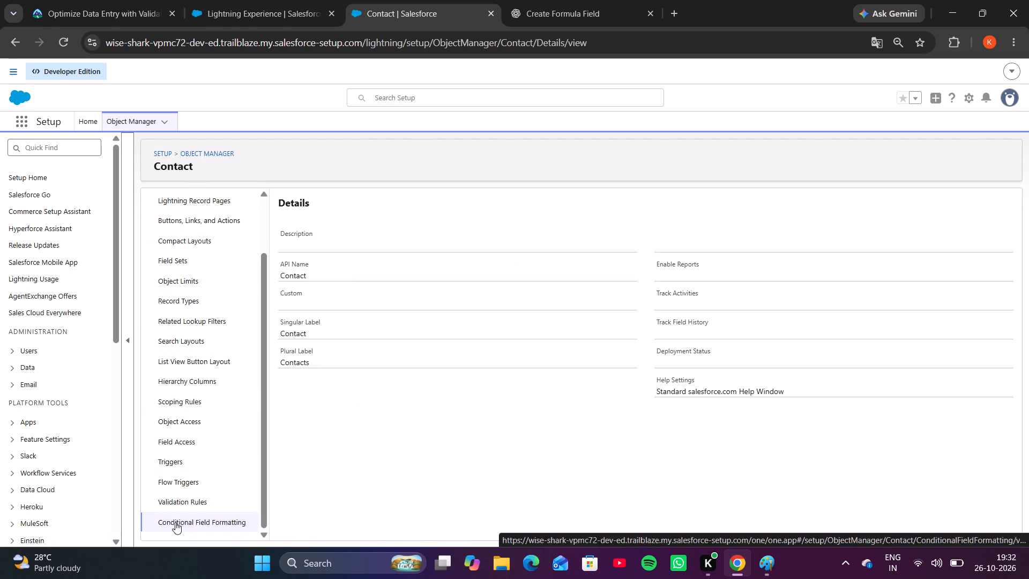
left_click(178, 501)
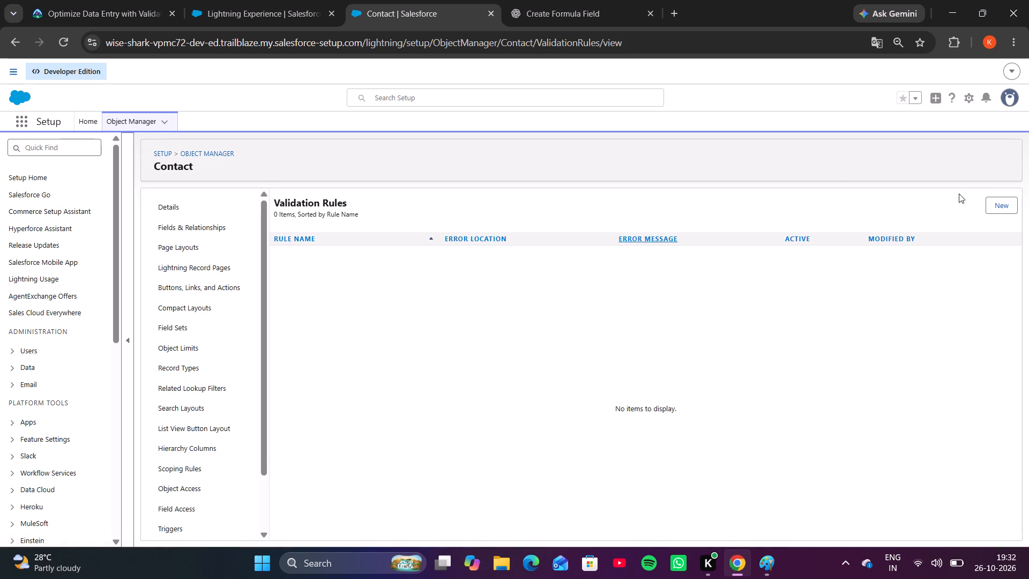
left_click(990, 205)
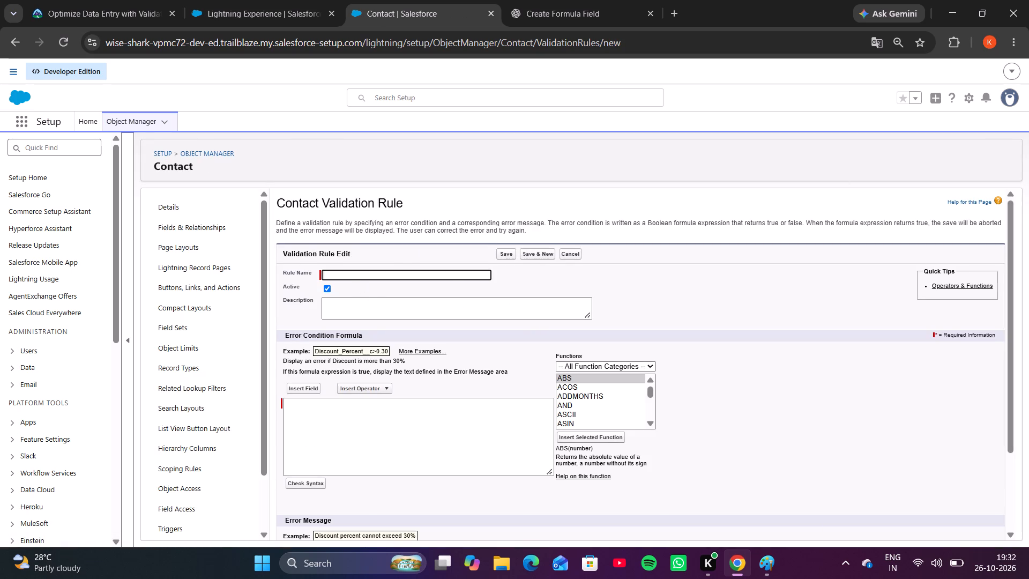
key("ctrl+v")
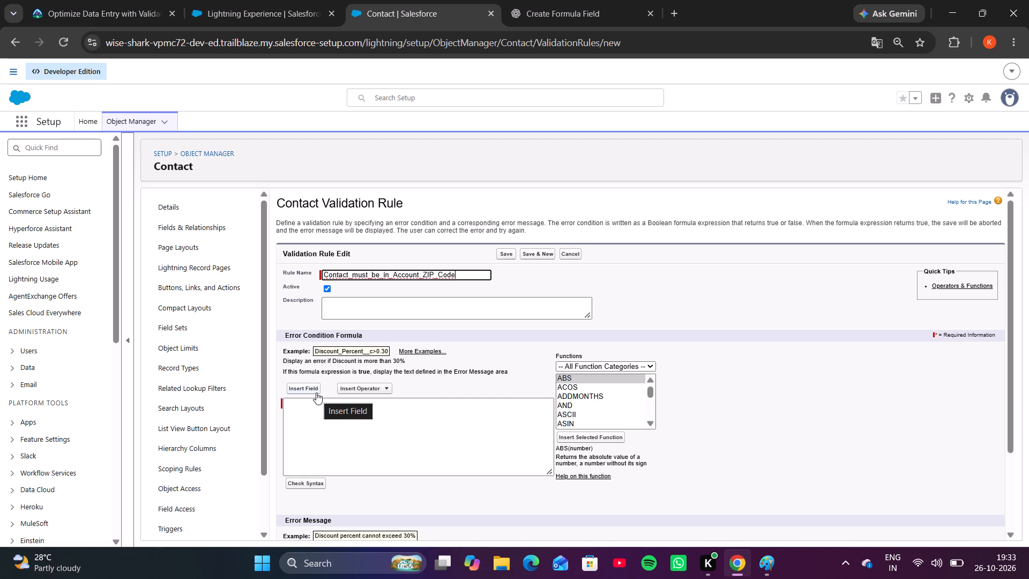
left_click(213, 18)
left_click(88, 19)
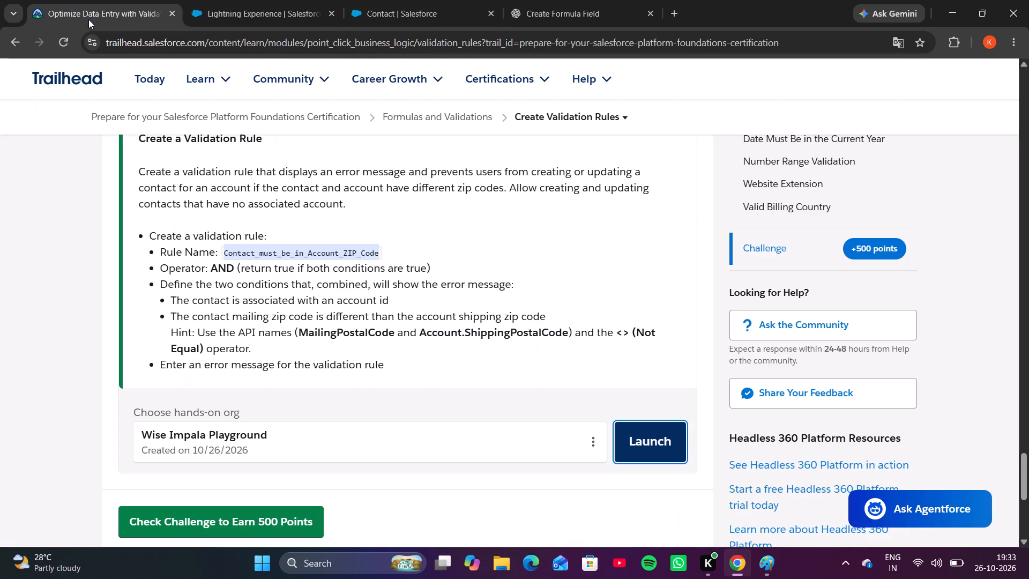
scroll(137, 149, "up", 1)
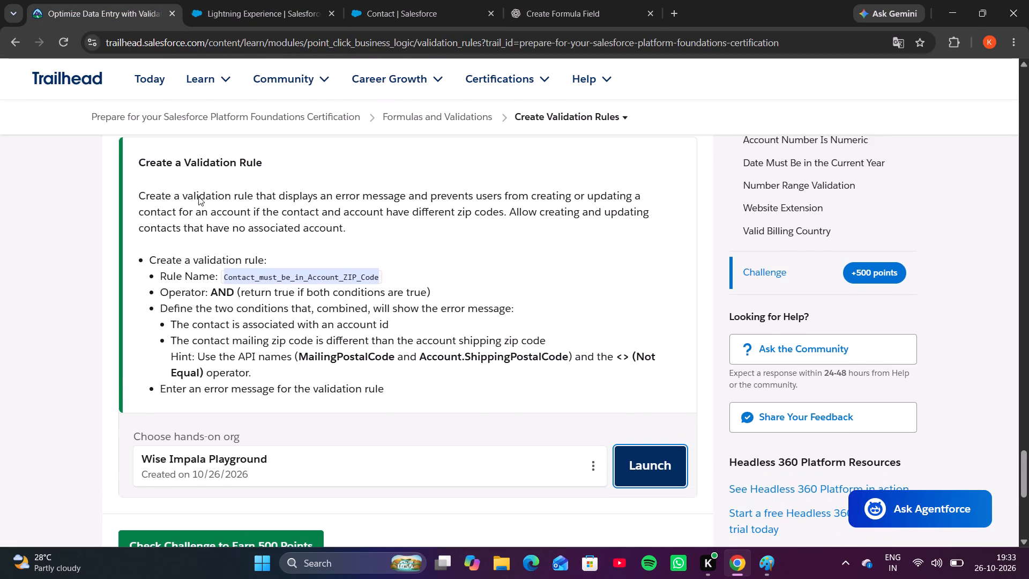
left_click_drag(146, 150, 150, 148)
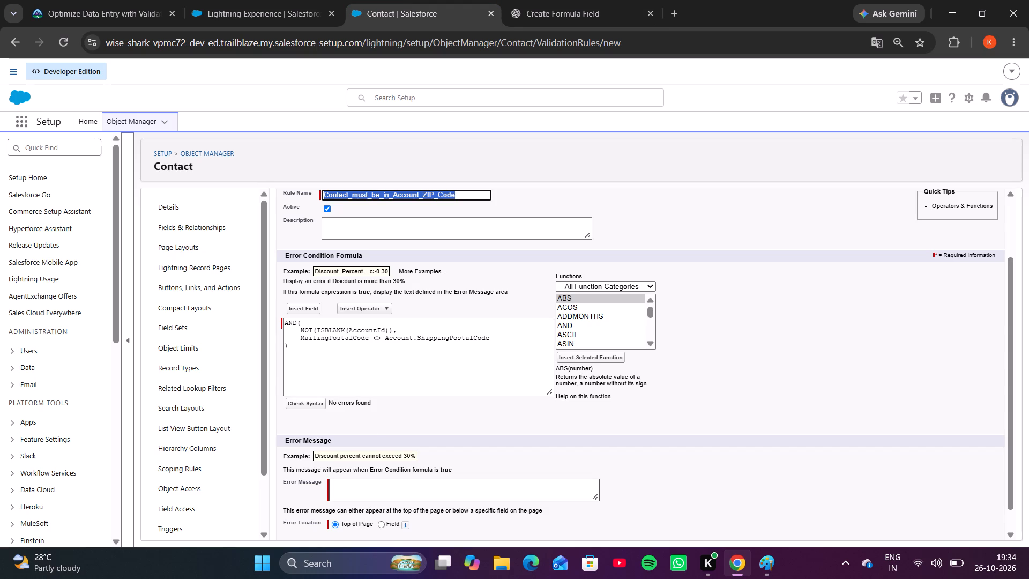
left_click(363, 487)
key("ctrl+v")
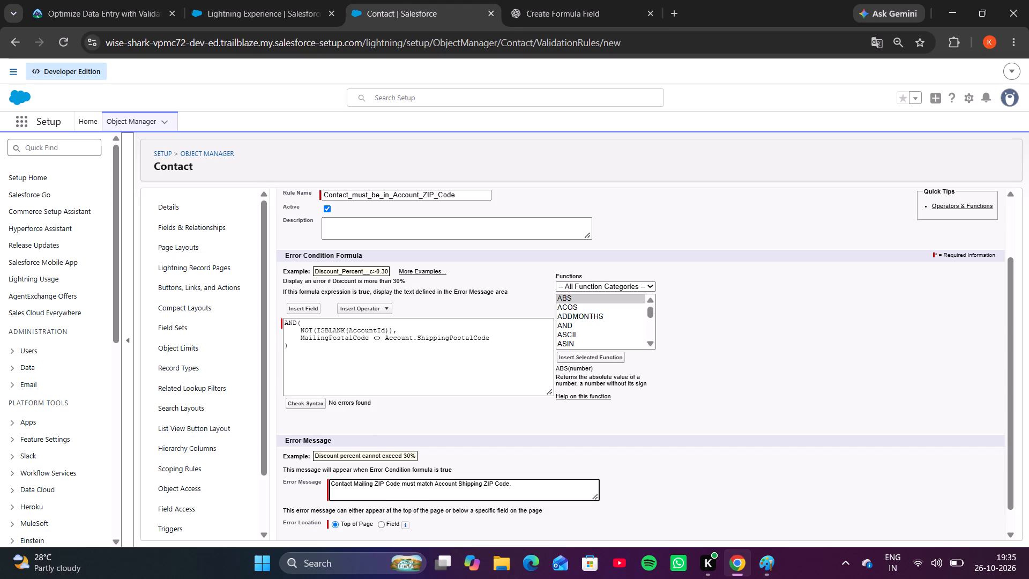
scroll(363, 487, "down", 2)
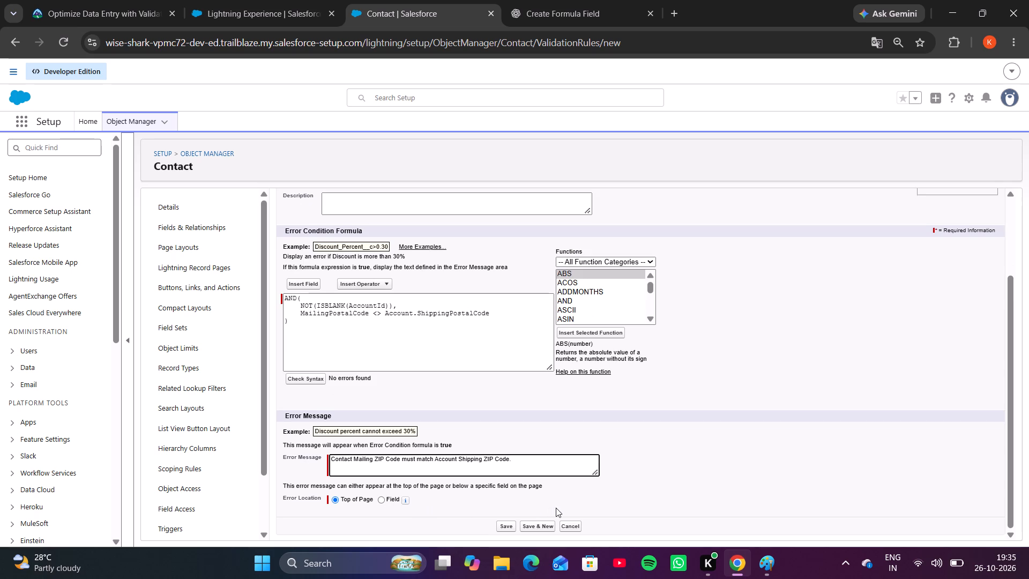
scroll(747, 405, "up", 5)
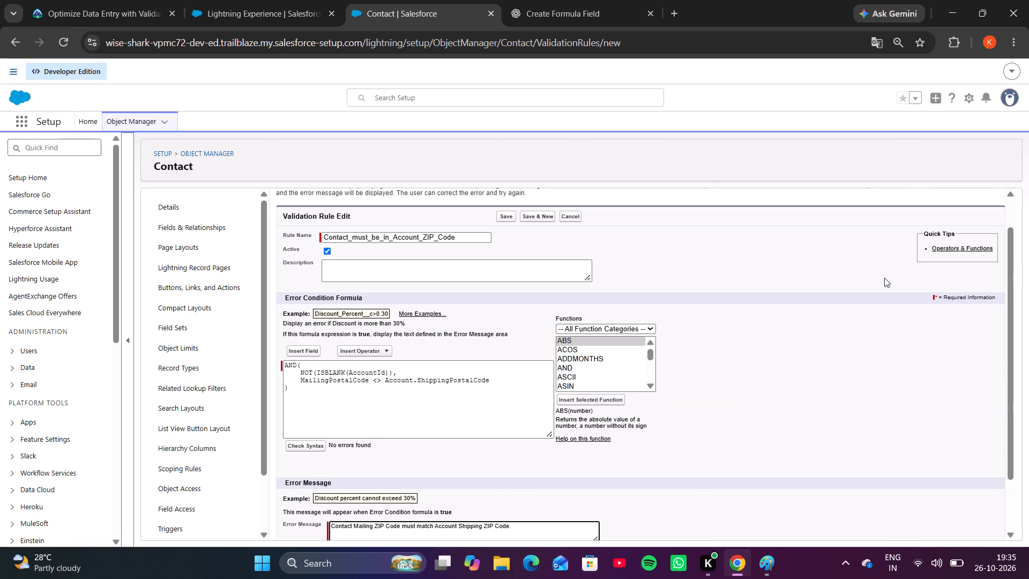
scroll(653, 322, "down", 3)
scroll(653, 322, "up", 4)
scroll(653, 322, "down", 4)
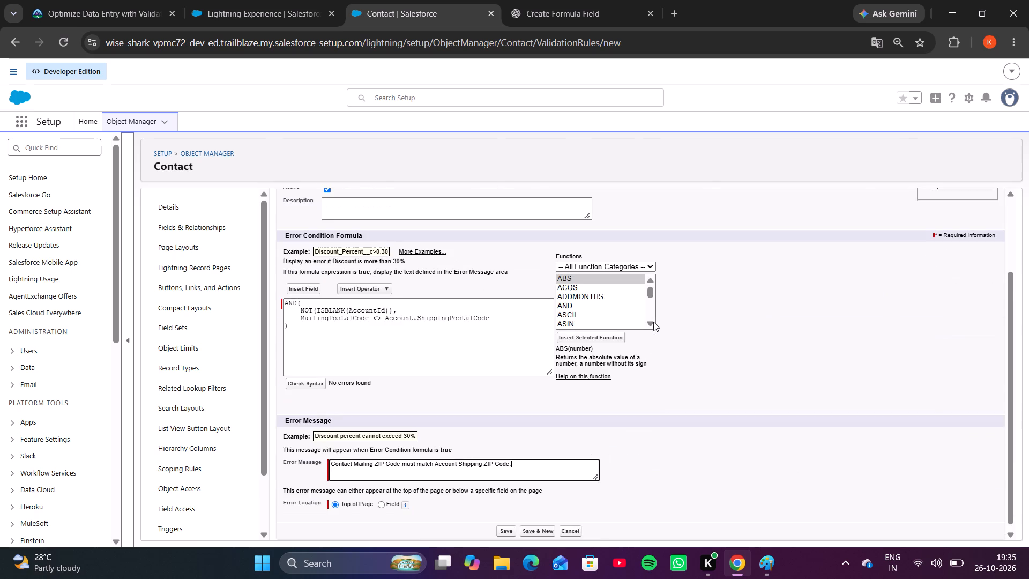
left_click(503, 525)
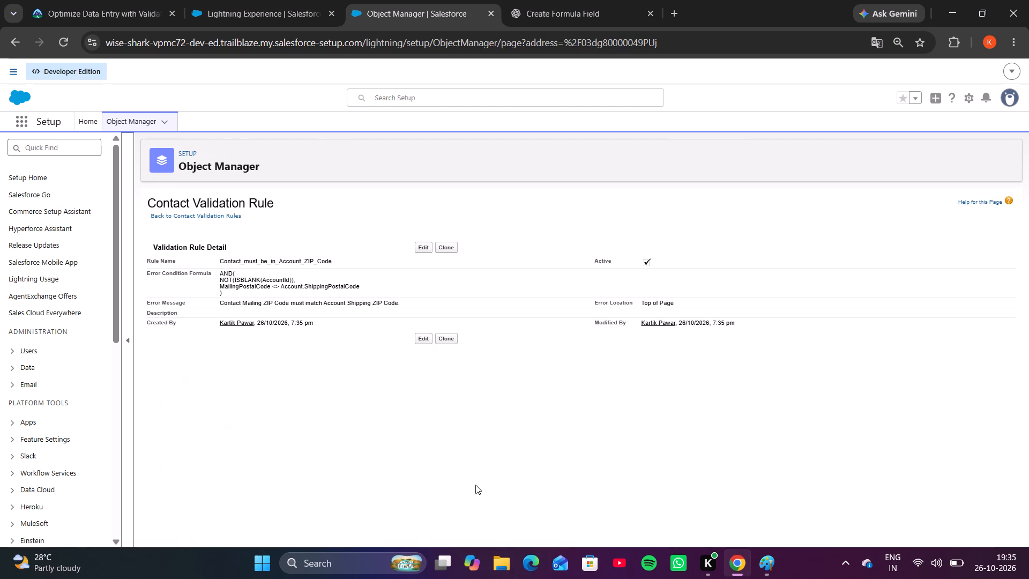
Submit the Create Validation Rules challenge on Trailhead for checking.
left_click(135, 21)
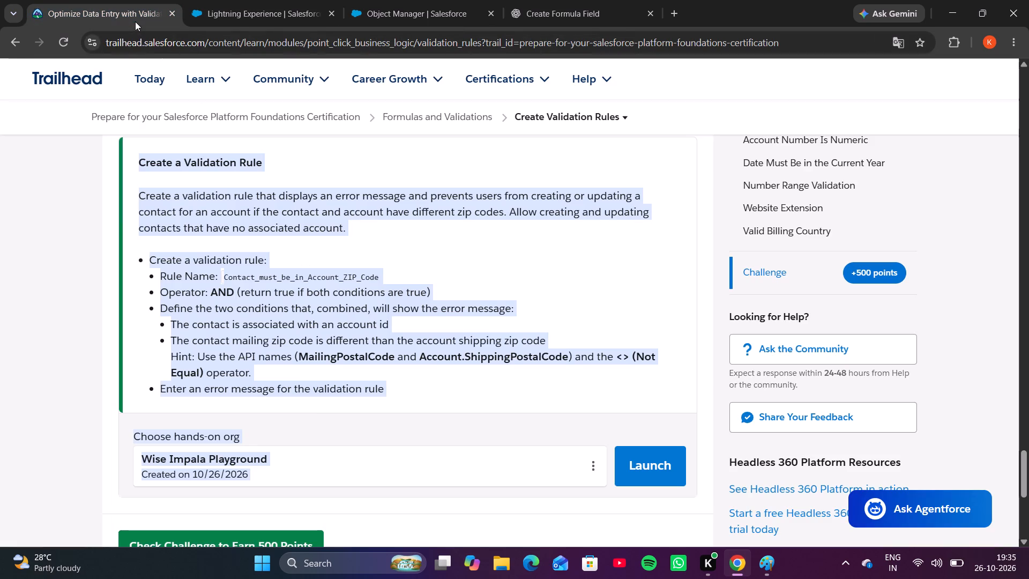
scroll(299, 459, "down", 1)
left_click(295, 452)
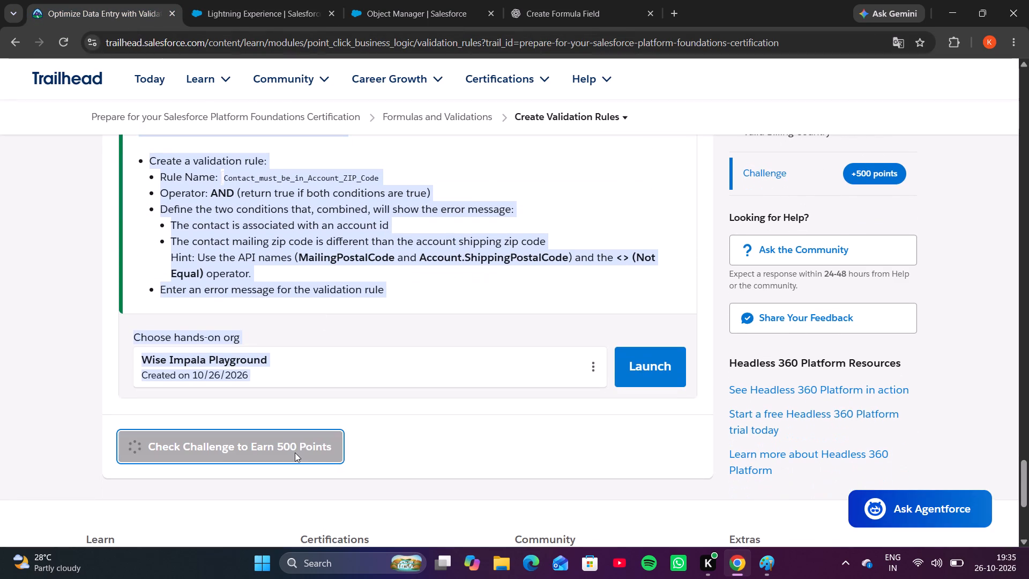
left_click(415, 307)
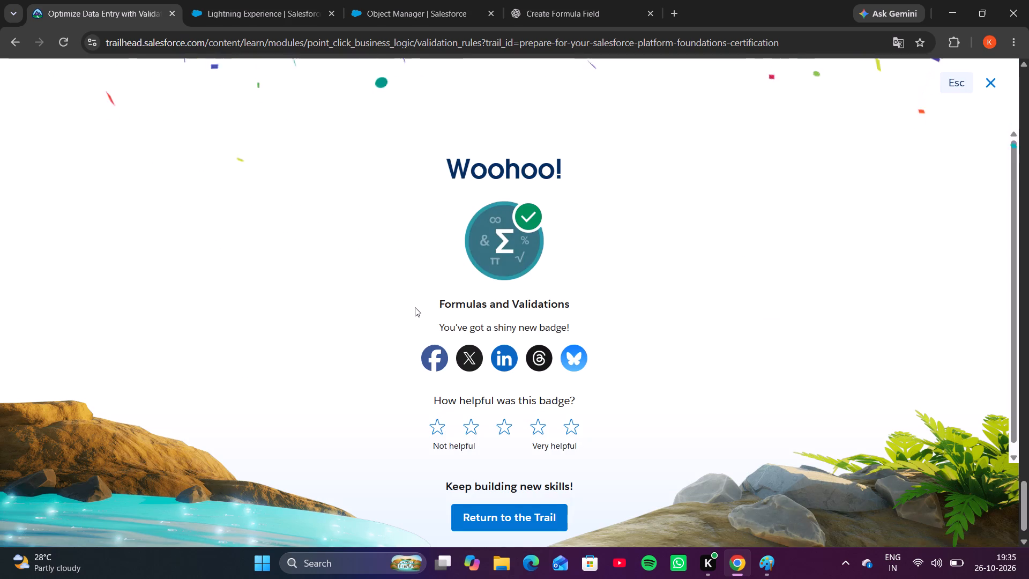
Return to the Salesforce Platform Foundations Certification trail and open the Data Security badge.
left_click(502, 510)
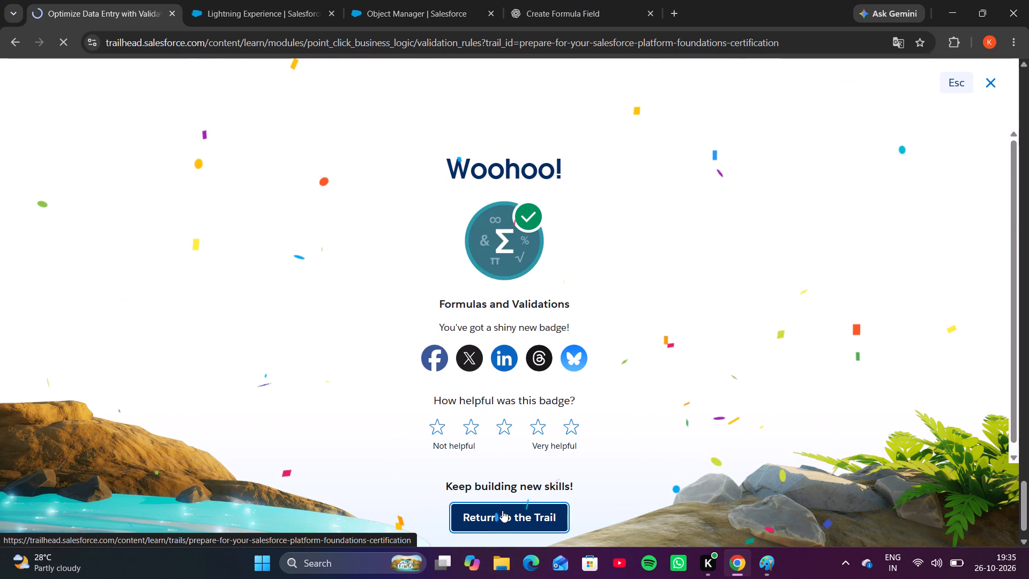
scroll(473, 445, "down", 11)
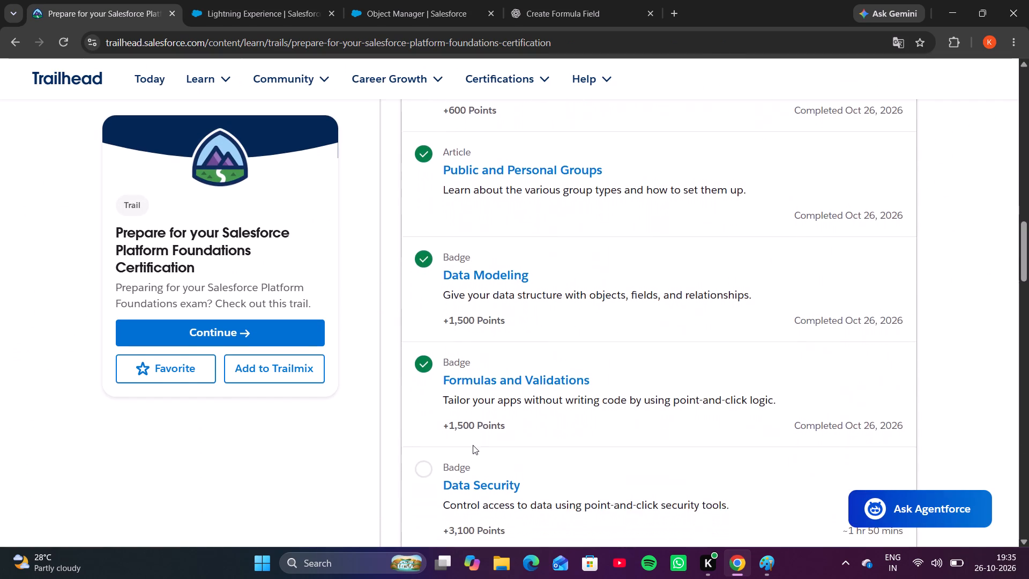
scroll(473, 445, "down", 1)
left_click(470, 415)
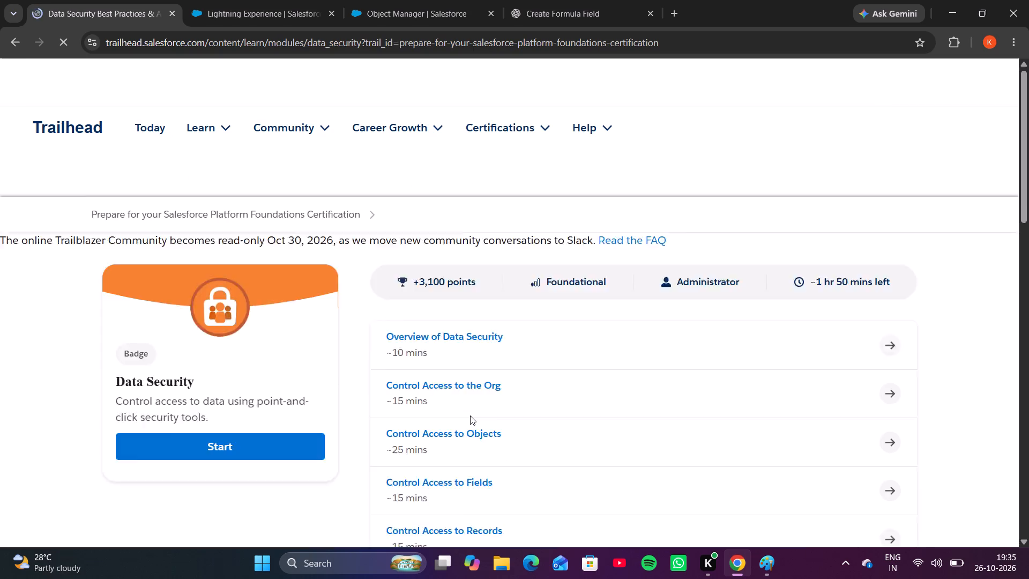
Open the Overview of Data Security unit from the badge's unit list.
scroll(470, 415, "down", 1)
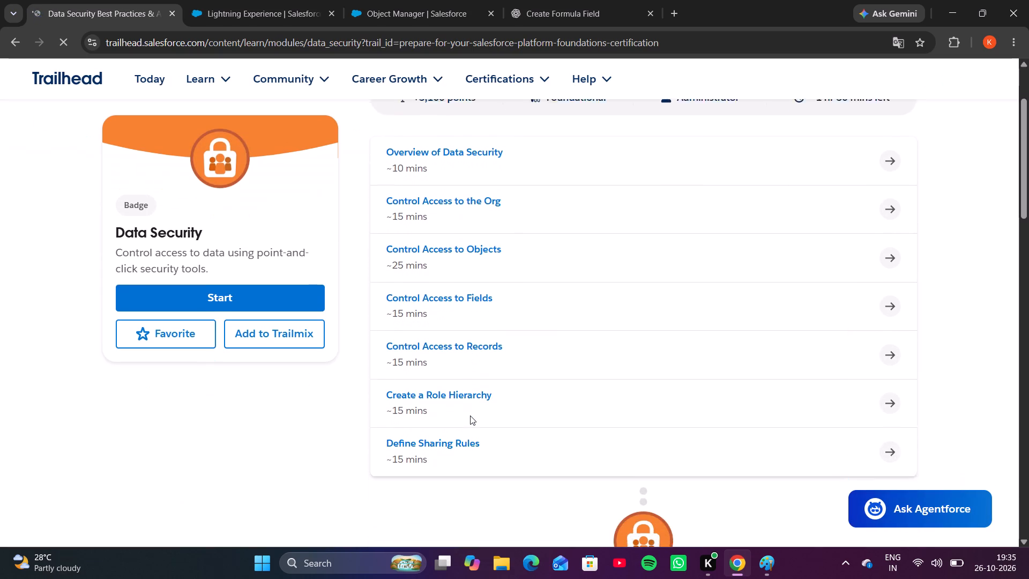
scroll(470, 415, "down", 2)
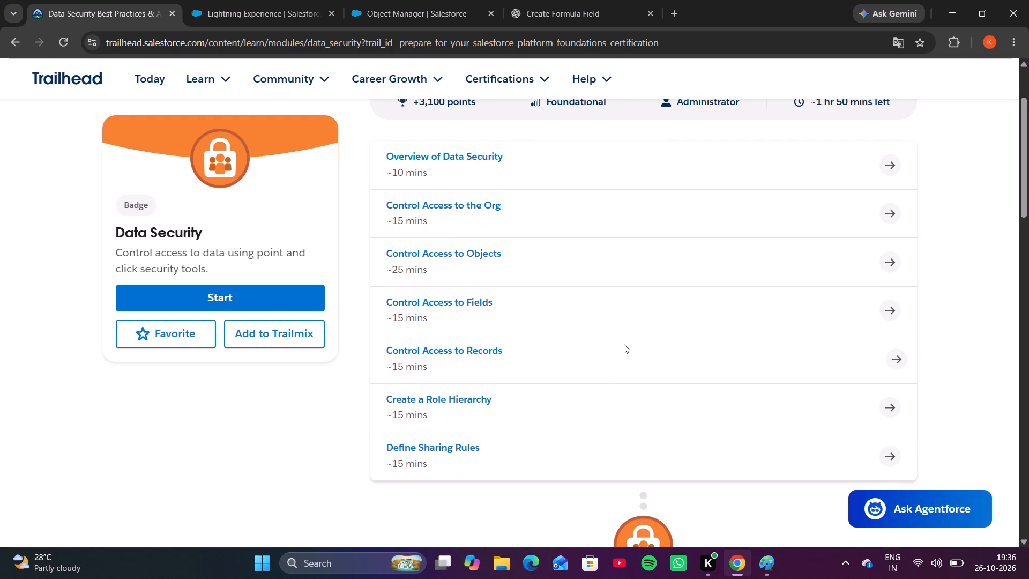
left_click(480, 159)
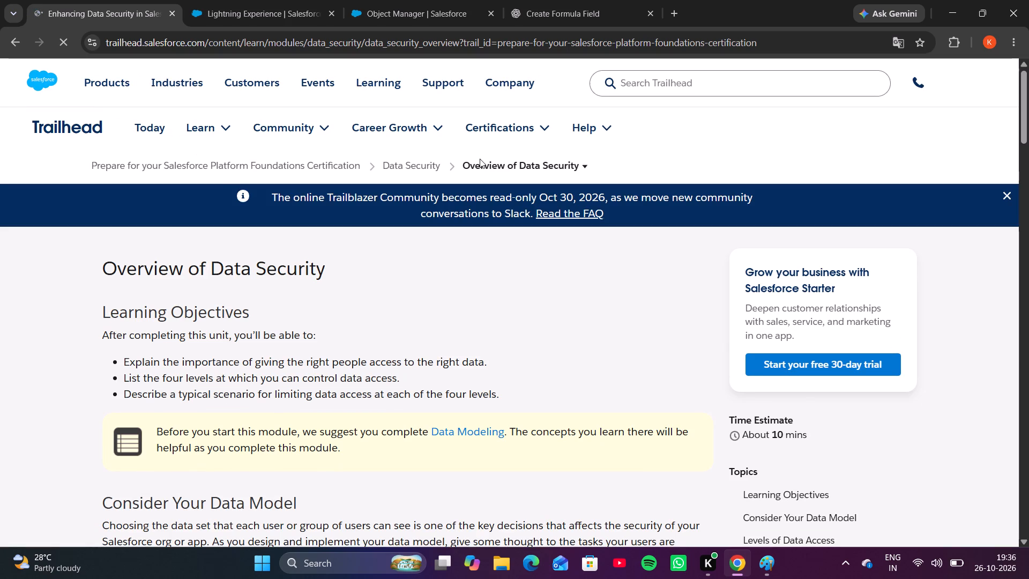
scroll(480, 159, "down", 11)
scroll(480, 159, "up", 1)
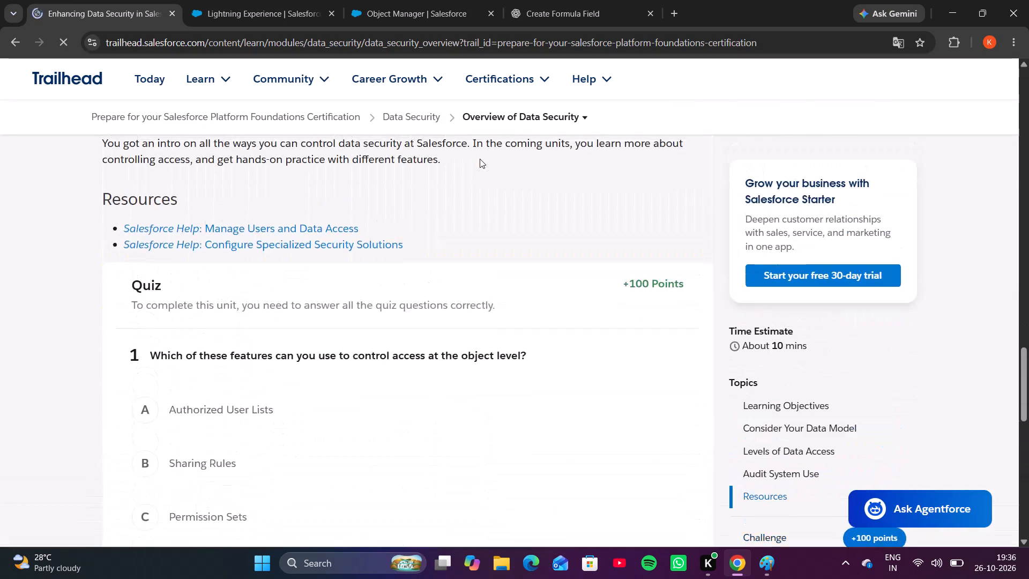
scroll(480, 159, "up", 1)
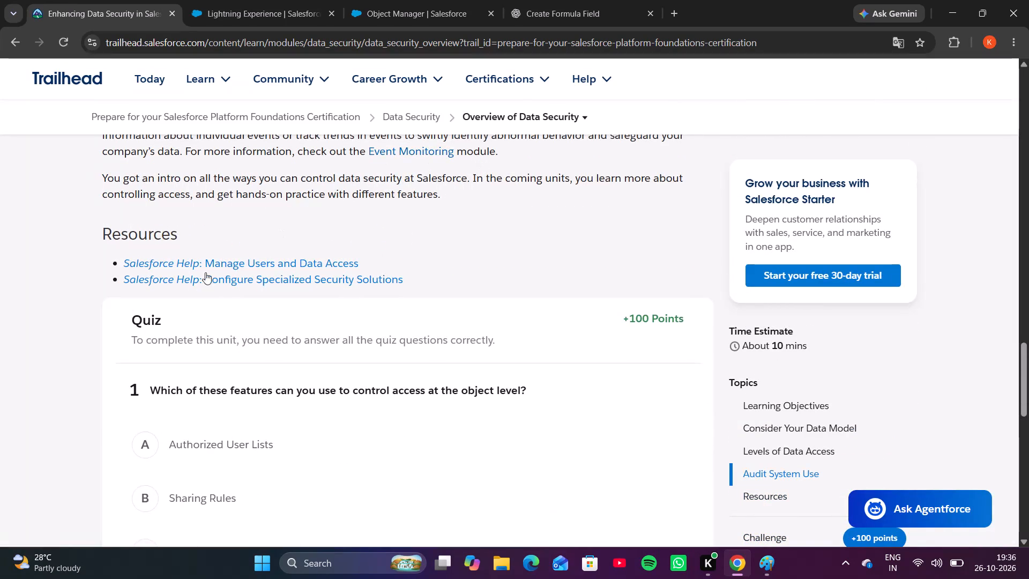
left_click_drag(114, 303, 340, 578)
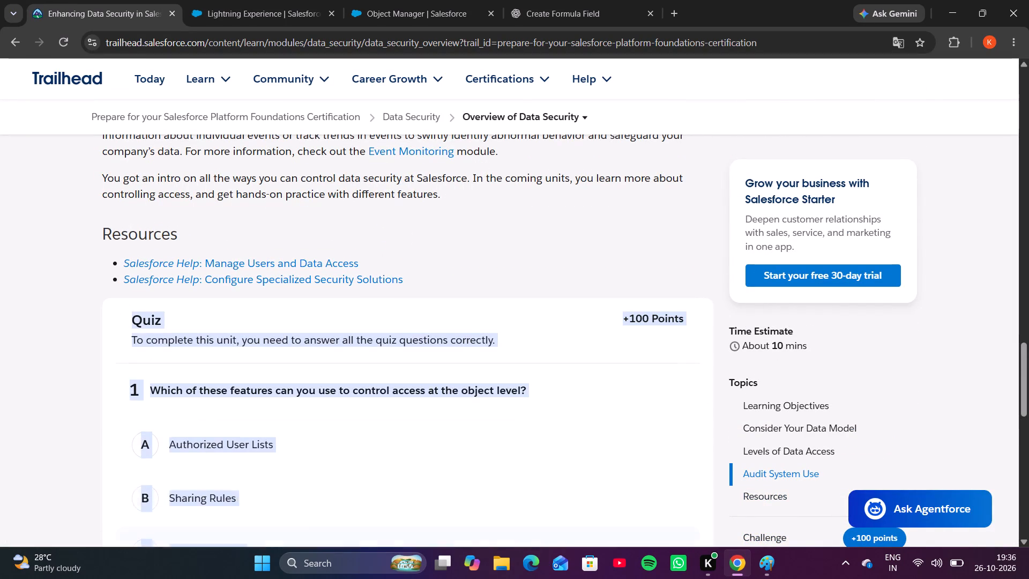
left_click_drag(340, 578, 157, 153)
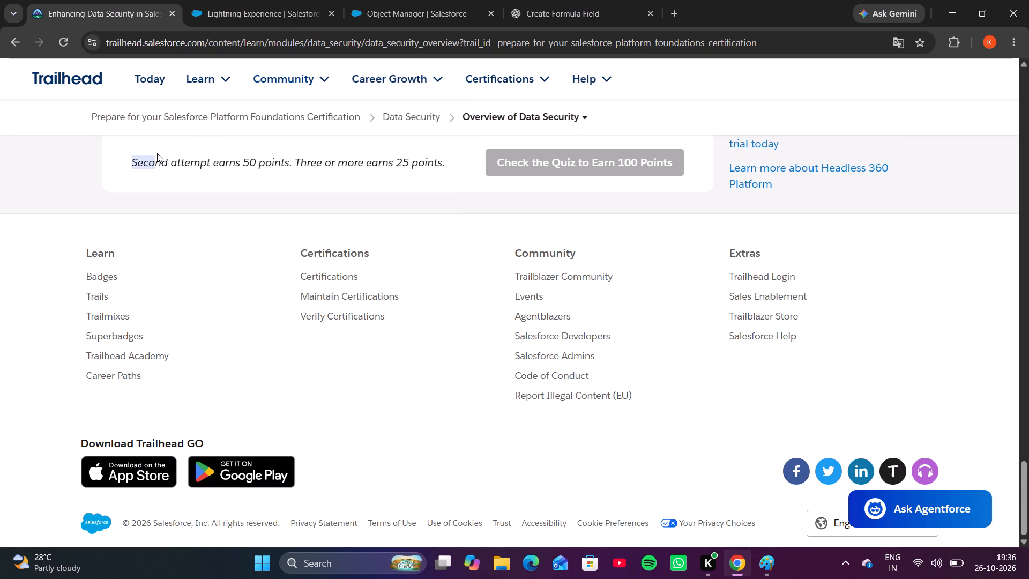
left_click_drag(157, 153, 184, 205)
left_click_drag(184, 205, 444, 172)
scroll(444, 172, "up", 1)
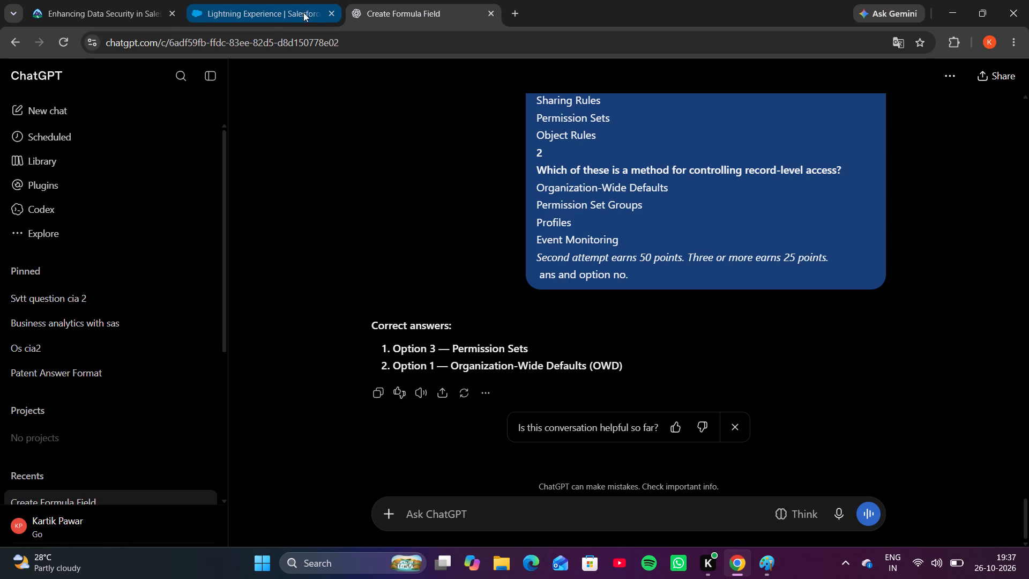
left_click(270, 23)
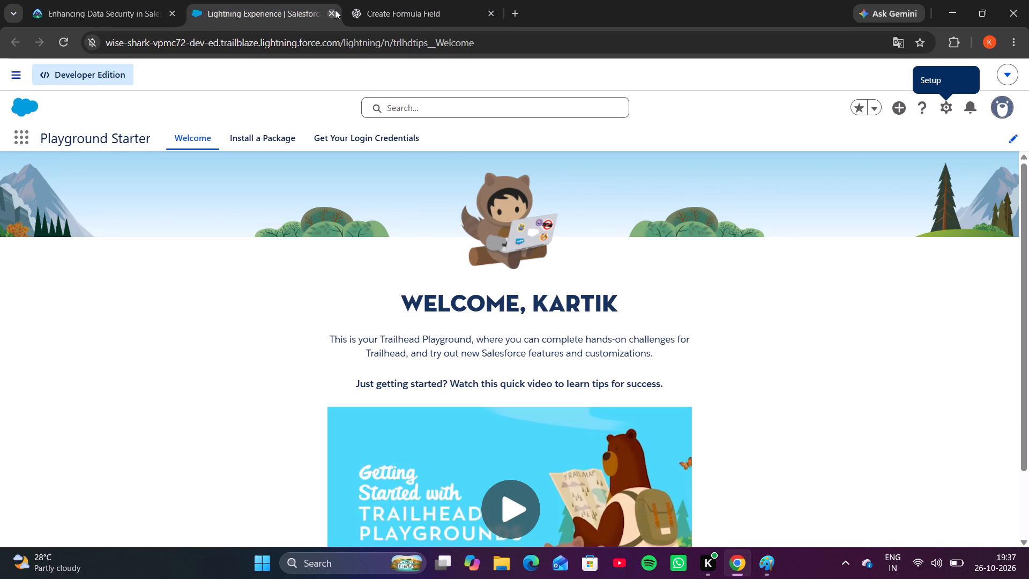
left_click(335, 10)
Return to the Overview of Data Security quiz and answer the object-level access question with Permission Sets.
left_click(131, 20)
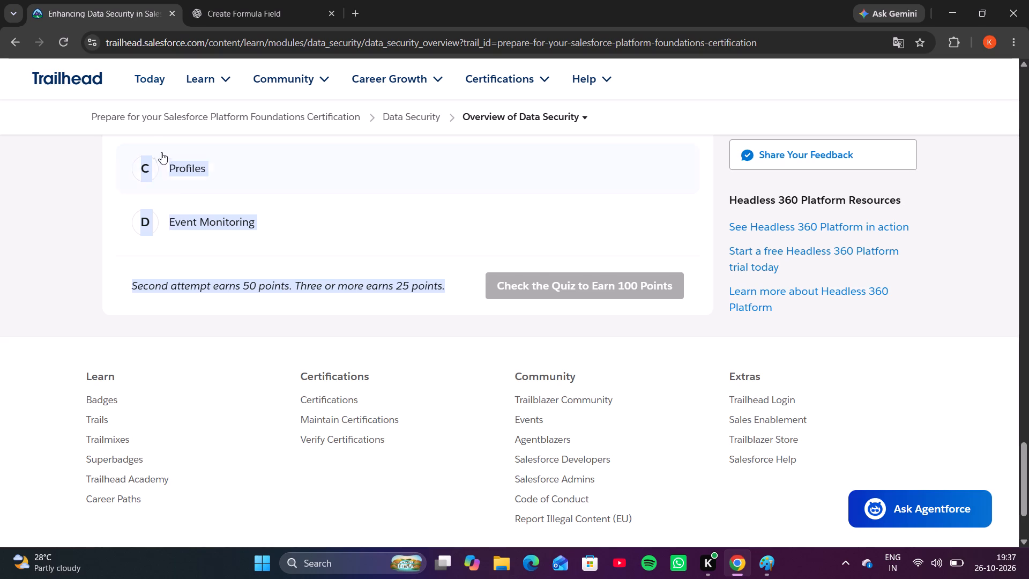
scroll(162, 155, "up", 5)
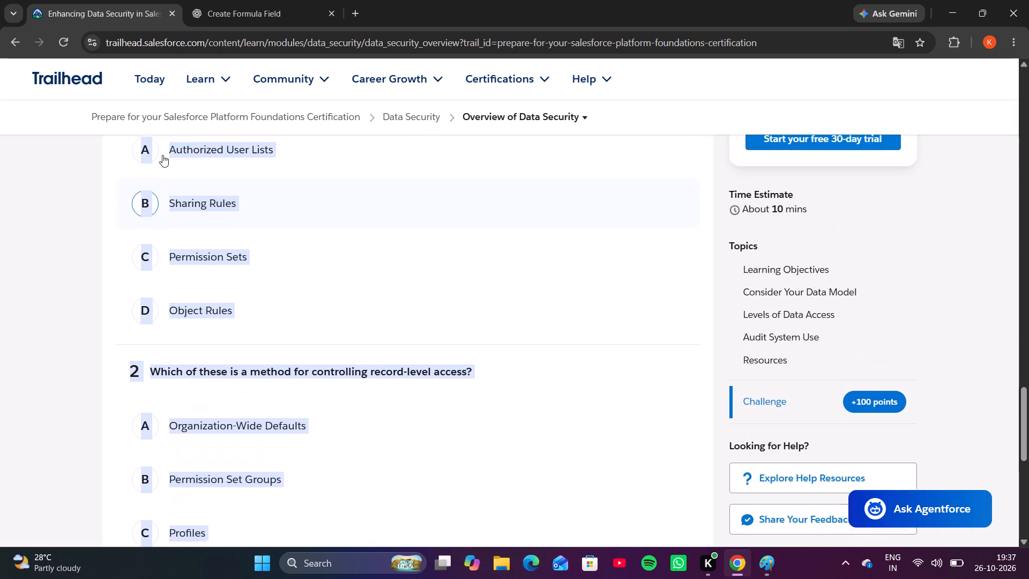
scroll(162, 155, "up", 1)
left_click(271, 279)
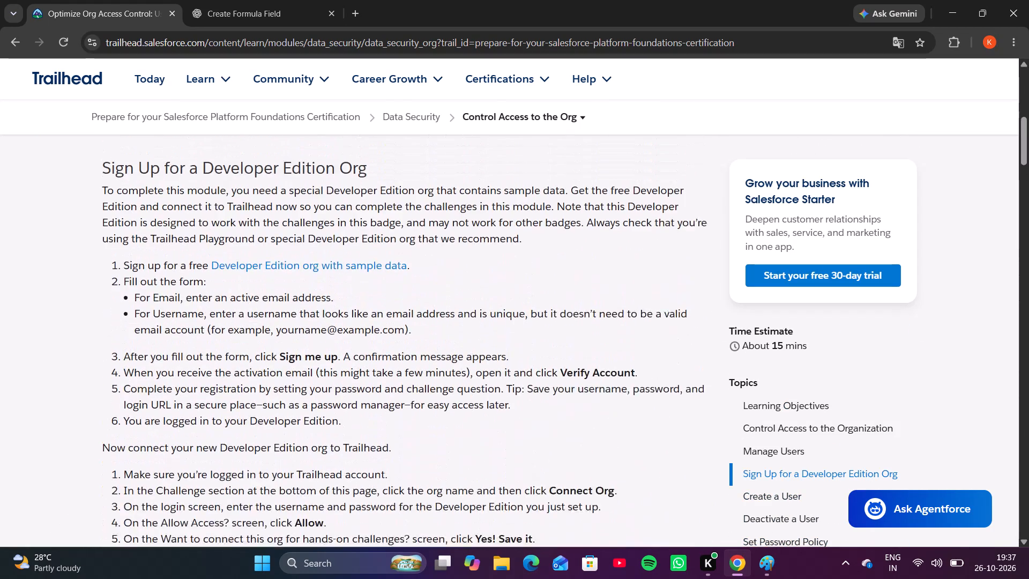
Look through the Control Access to the Org unit, examining its hands-on challenge requirements and the Developer Edition org sign-up instructions.
scroll(477, 472, "down", 8)
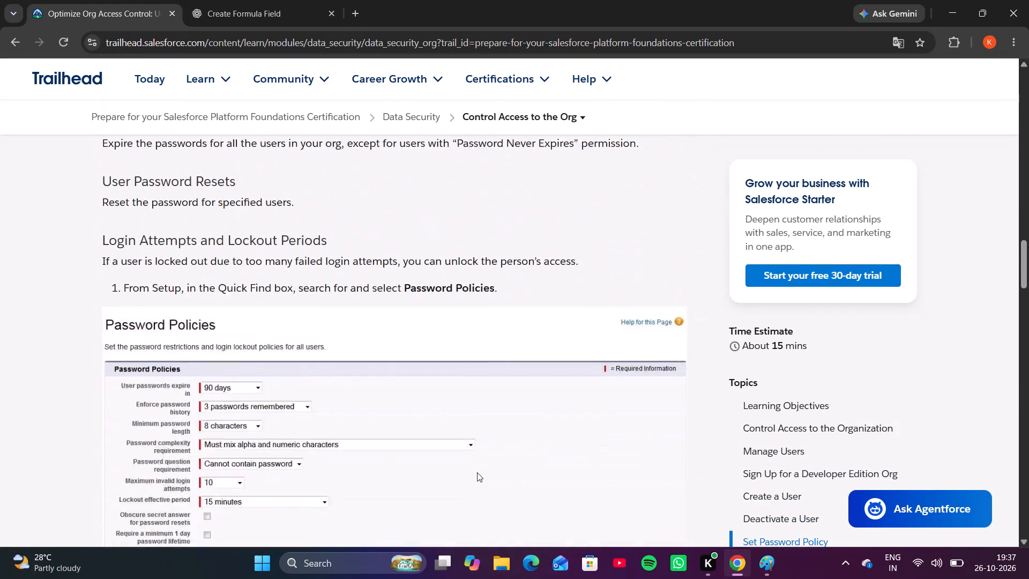
scroll(477, 472, "down", 5)
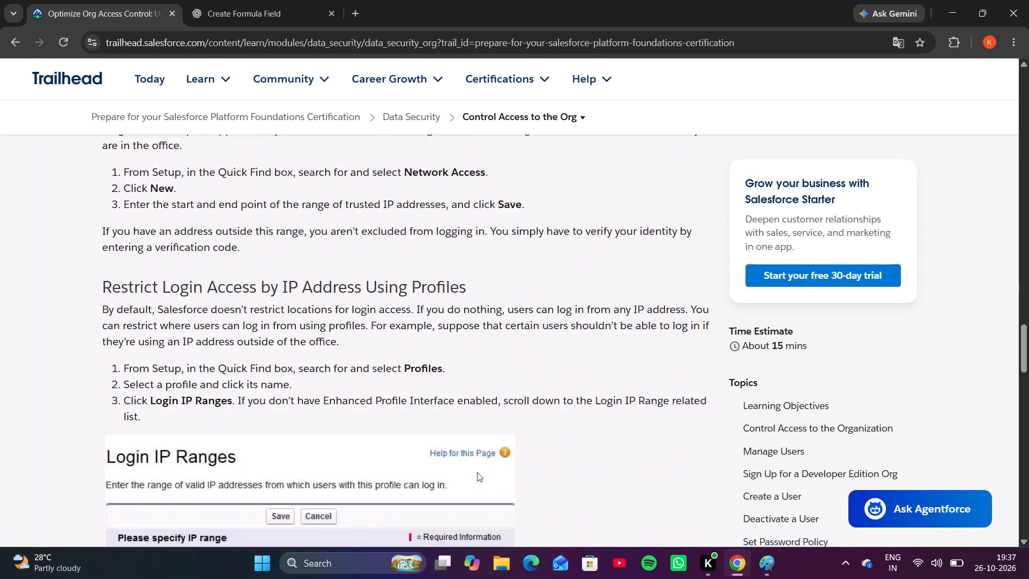
scroll(477, 472, "down", 8)
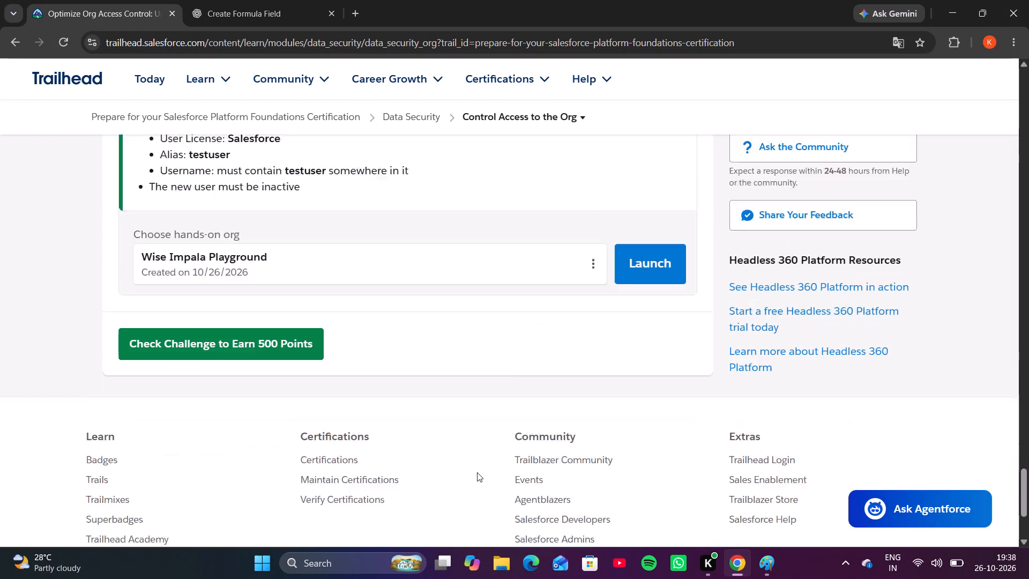
scroll(477, 472, "down", 6)
scroll(477, 472, "up", 6)
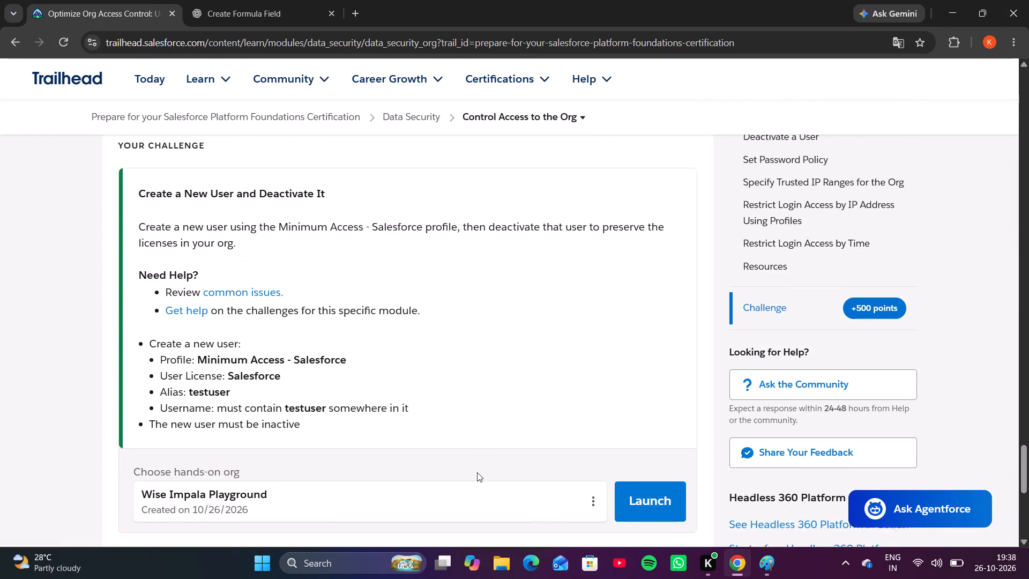
scroll(477, 472, "up", 1)
scroll(375, 404, "up", 7)
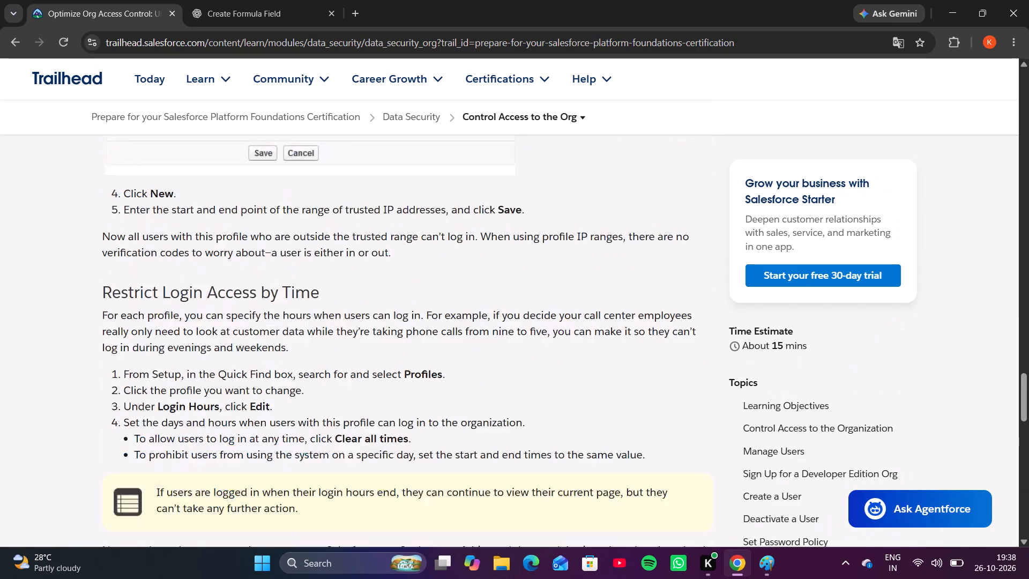
scroll(375, 404, "up", 17)
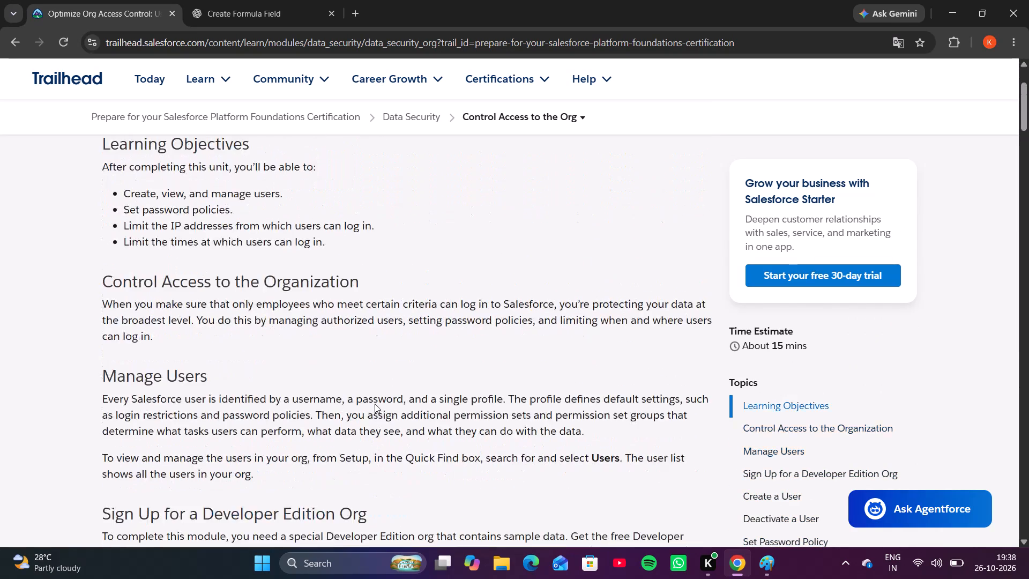
scroll(375, 404, "up", 2)
scroll(375, 404, "down", 3)
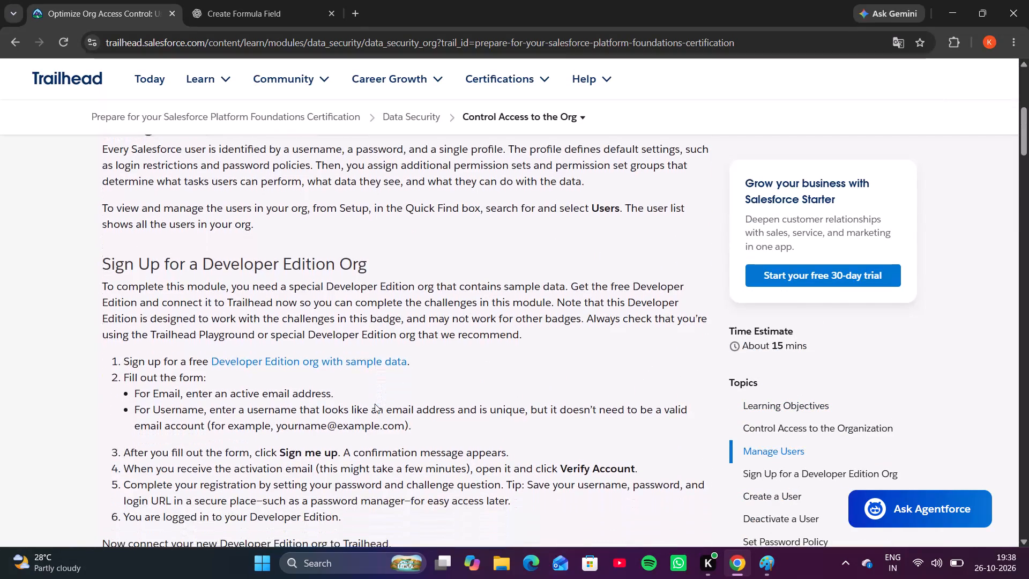
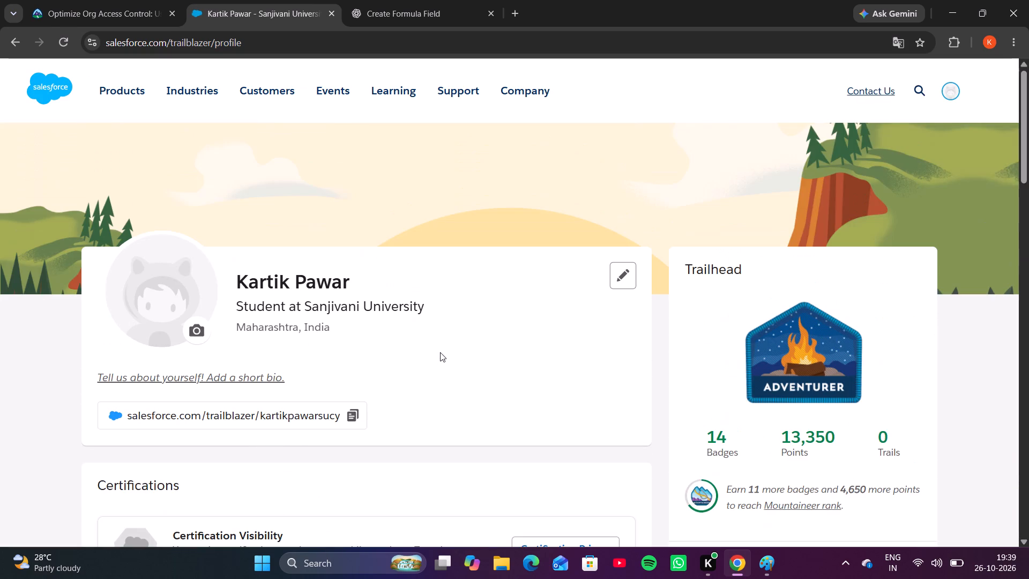
Look through the Trailblazer profile page, examining its certifications, badges and account information.
scroll(440, 352, "down", 2)
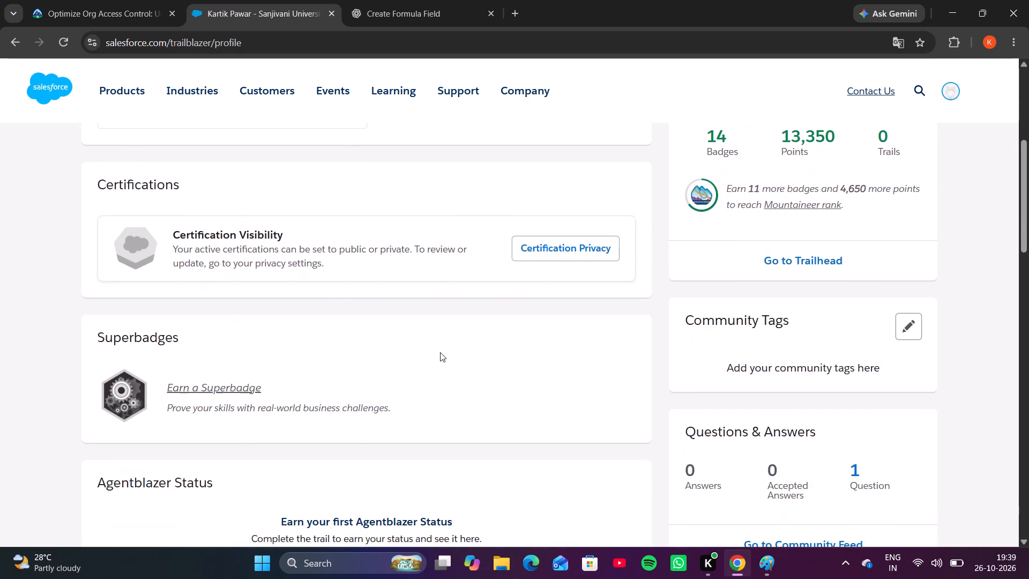
scroll(440, 352, "down", 7)
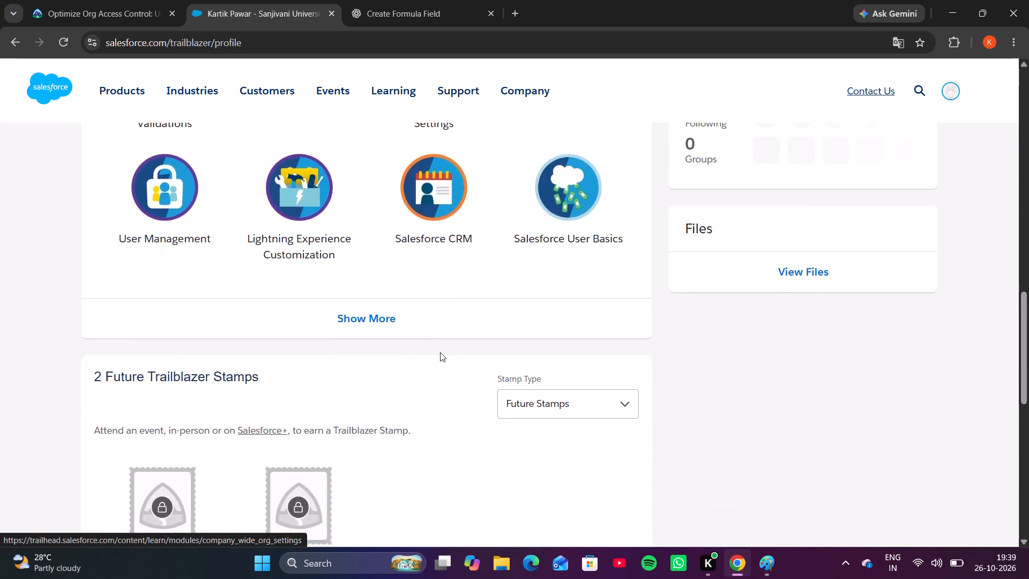
scroll(440, 352, "down", 4)
scroll(440, 352, "up", 10)
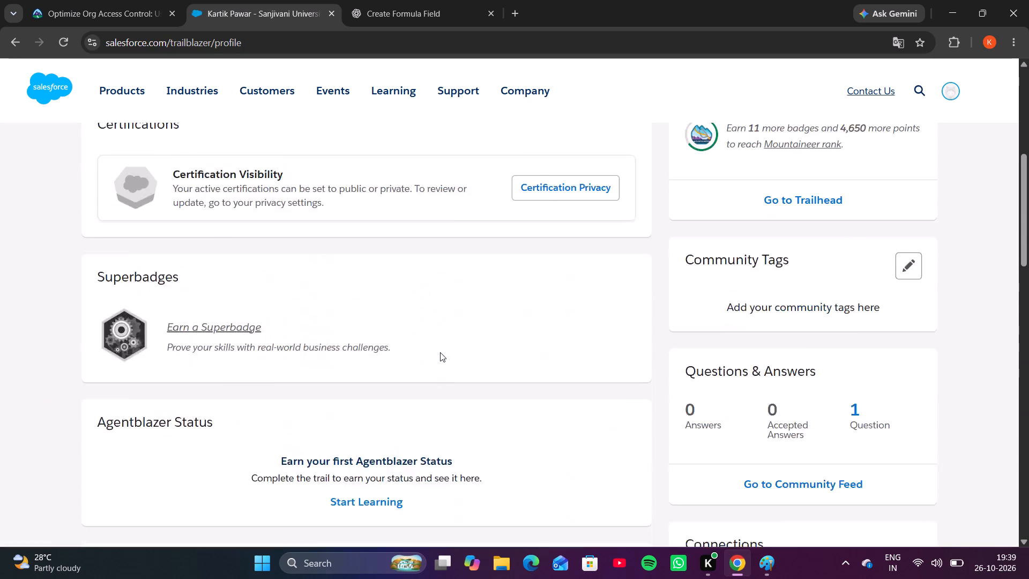
scroll(440, 352, "up", 1)
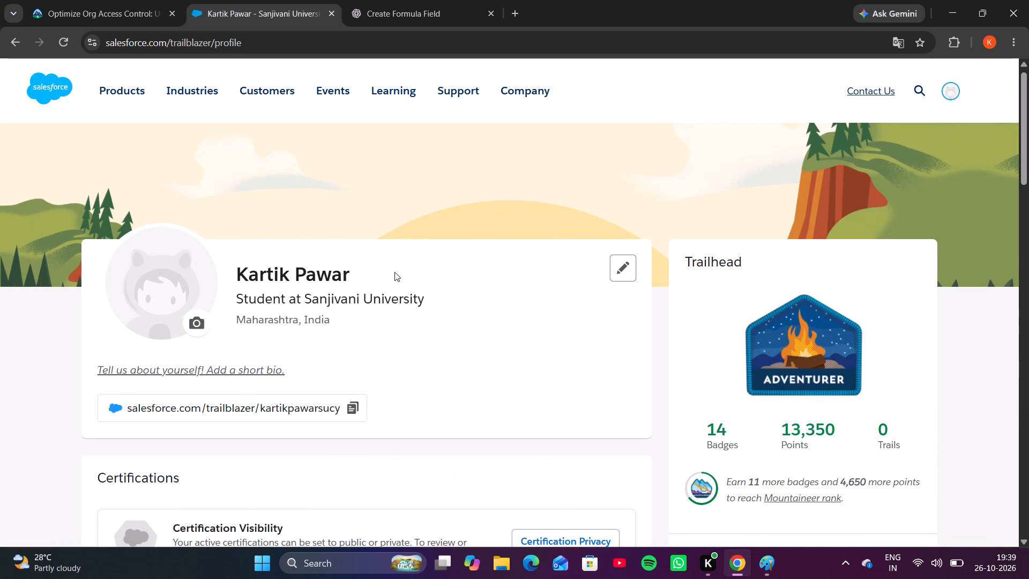
left_click(353, 291)
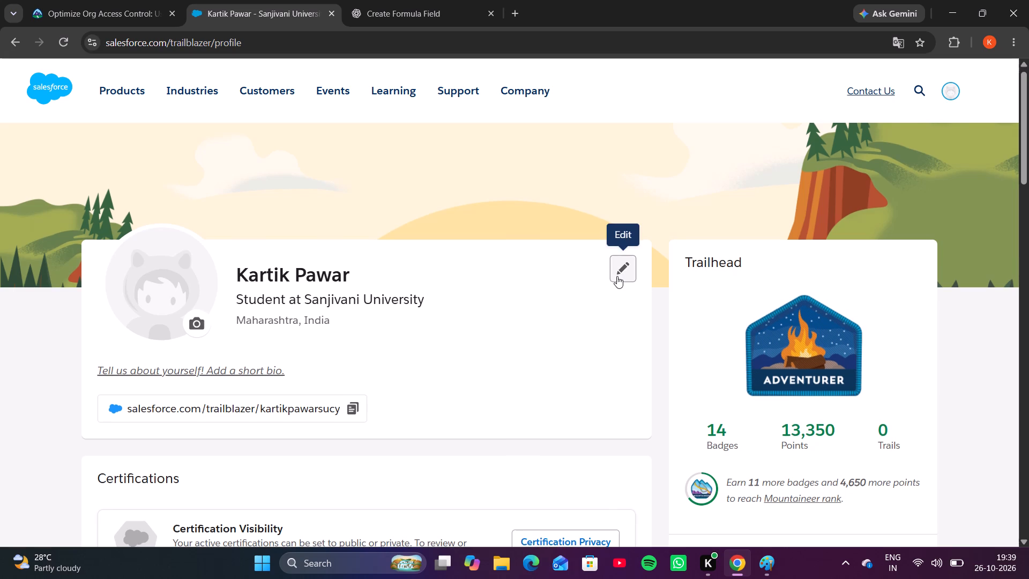
Examine the fields of the Edit profile form, from About Me through Socials, and leave it without saving.
left_click(617, 276)
scroll(573, 326, "down", 1)
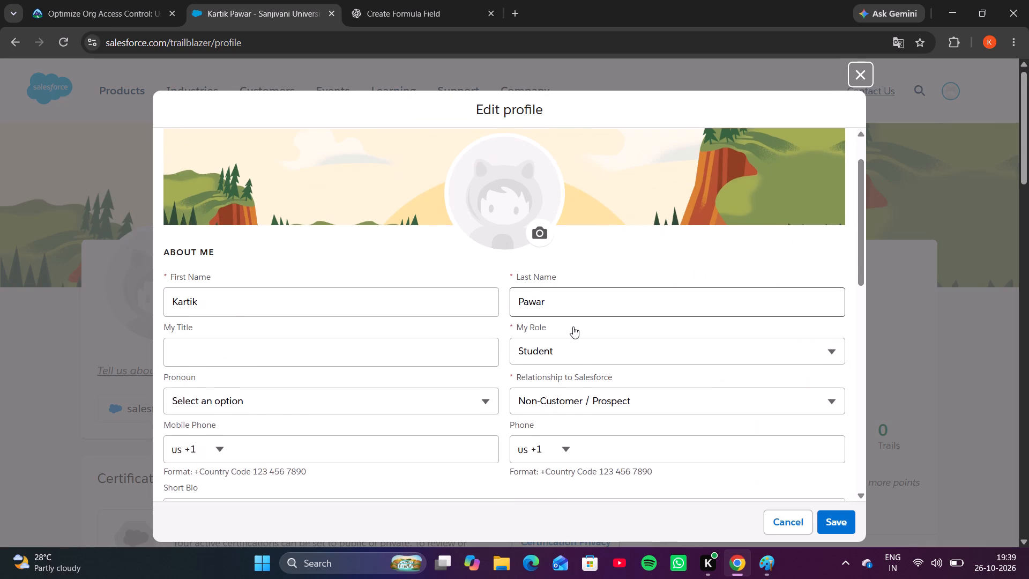
scroll(573, 326, "down", 5)
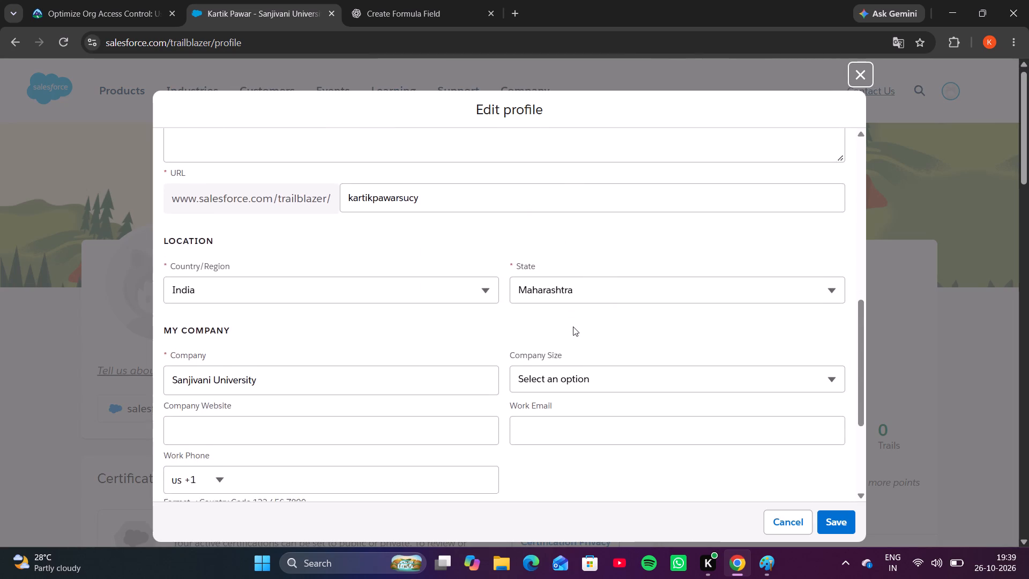
scroll(573, 326, "down", 3)
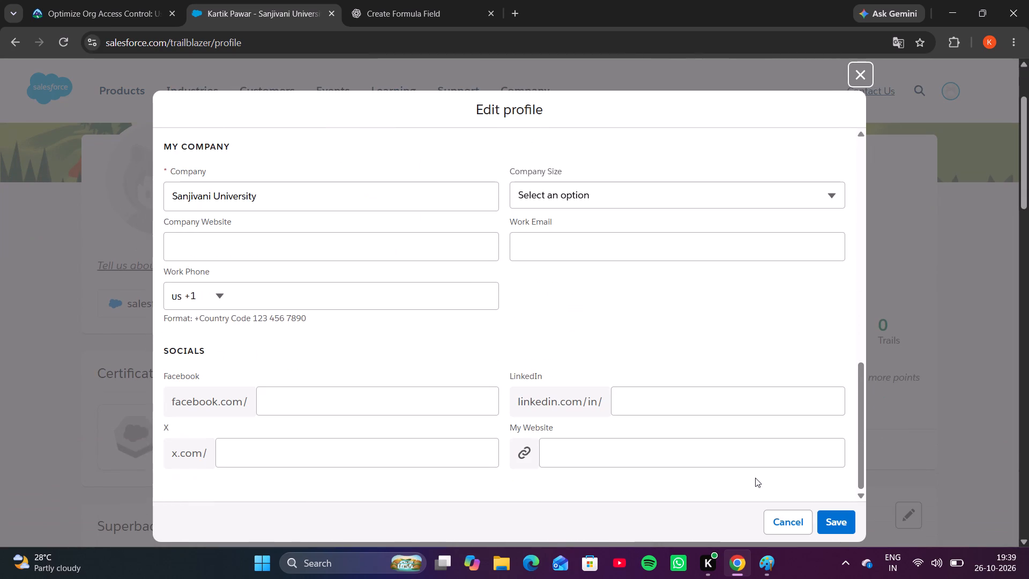
left_click(777, 522)
Copy the account's email address from Email Accounts in the Trailblazer settings, and go back from the settings page.
scroll(569, 336, "up", 3)
left_click(939, 89)
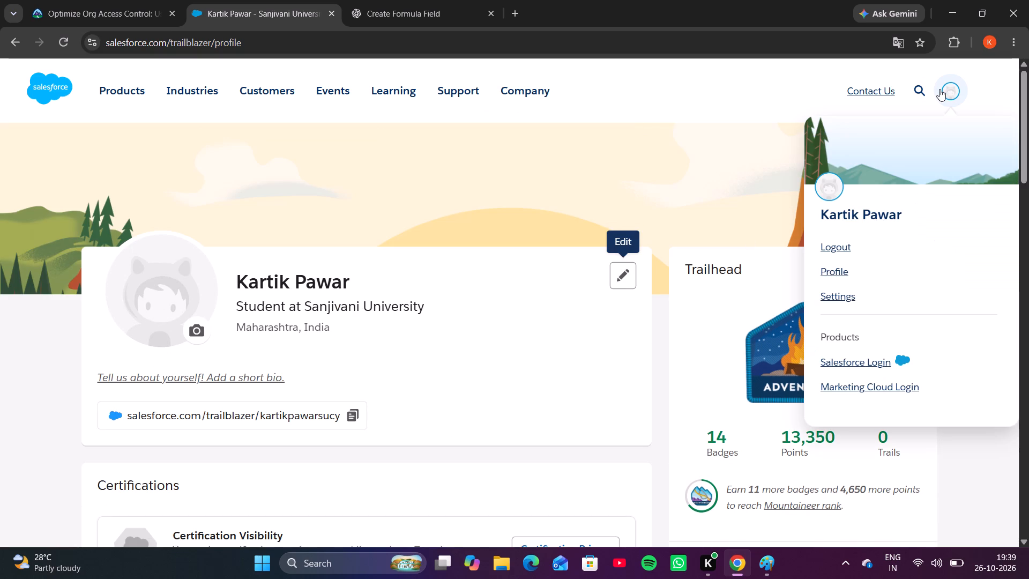
left_click(839, 297)
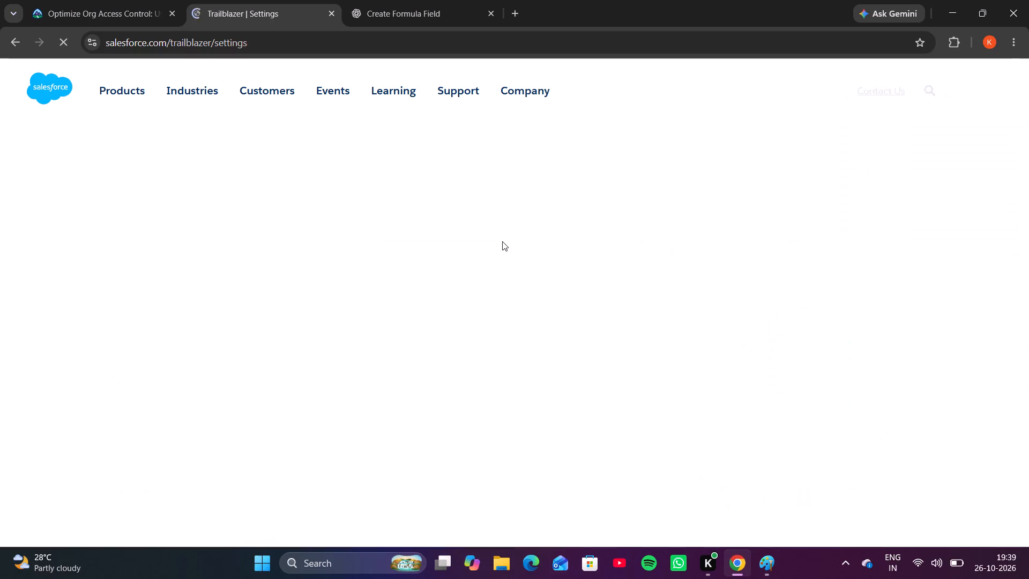
scroll(502, 241, "down", 4)
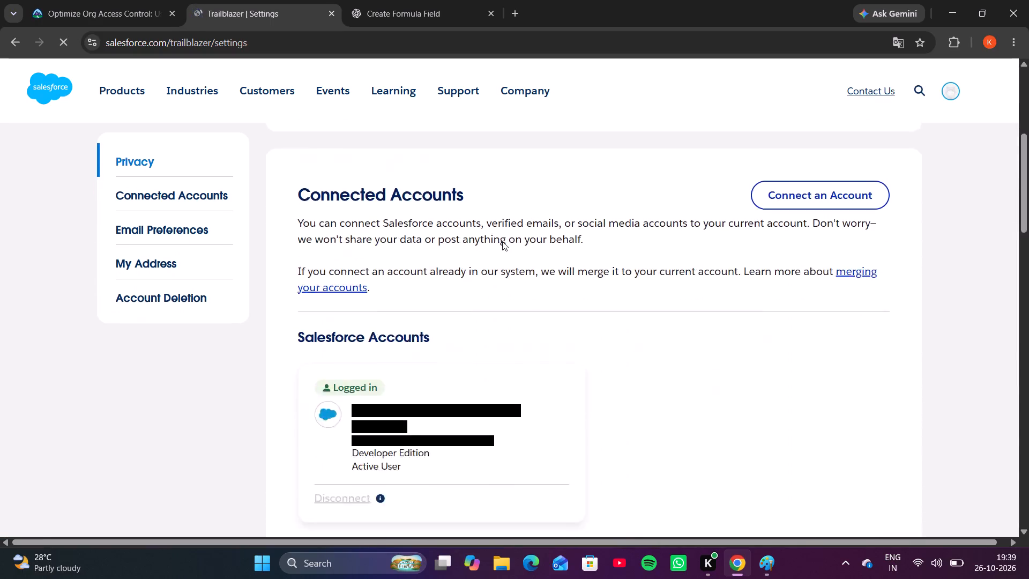
scroll(502, 241, "down", 2)
scroll(502, 241, "up", 1)
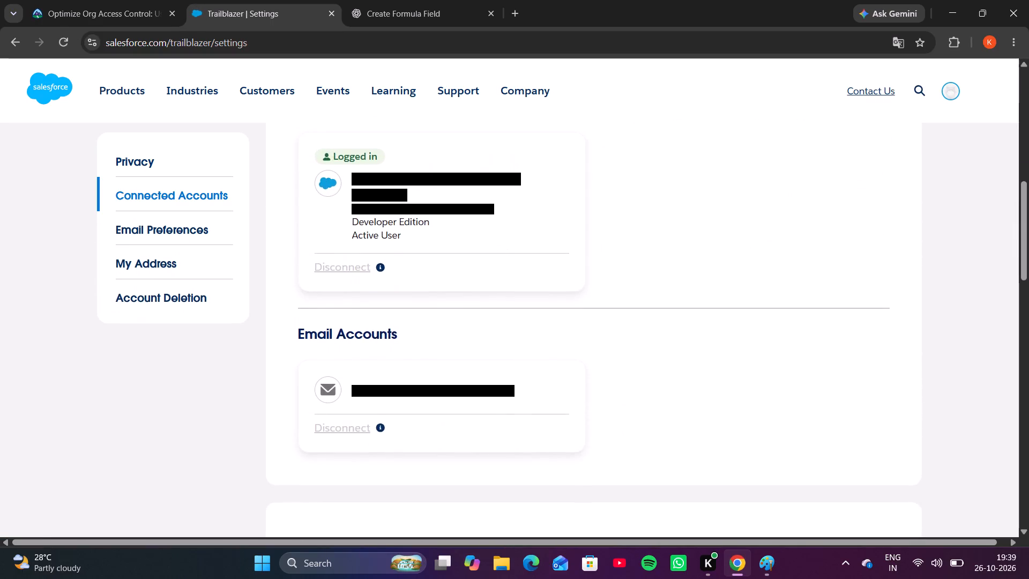
scroll(454, 194, "down", 4)
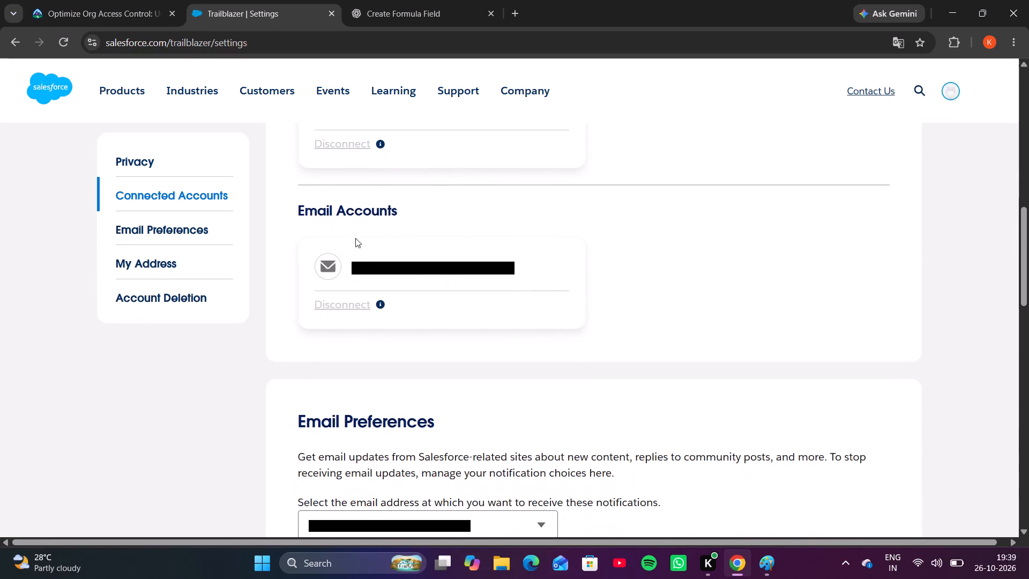
left_click_drag(349, 258, 547, 258)
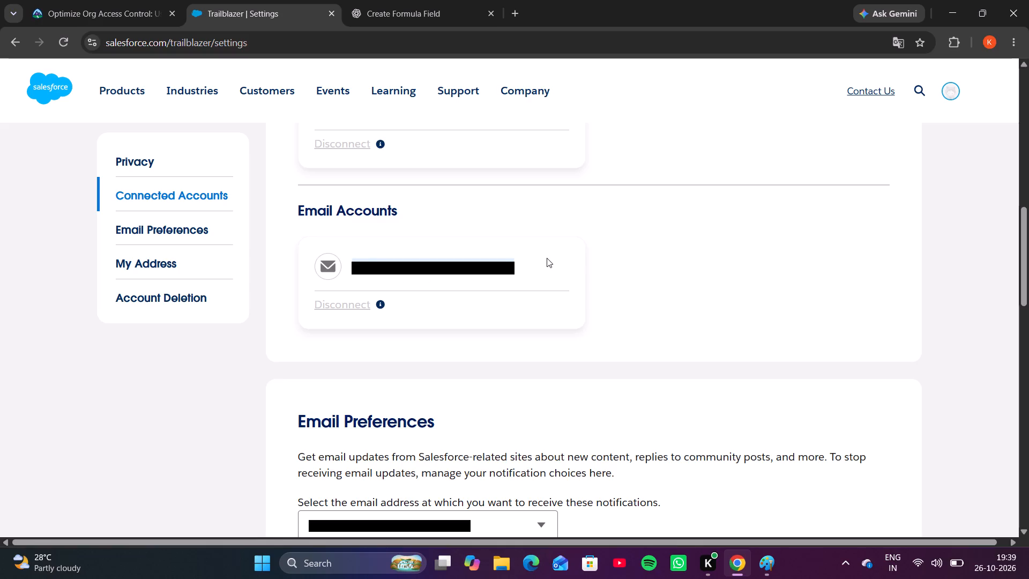
key("ctrl+c")
scroll(547, 258, "up", 6)
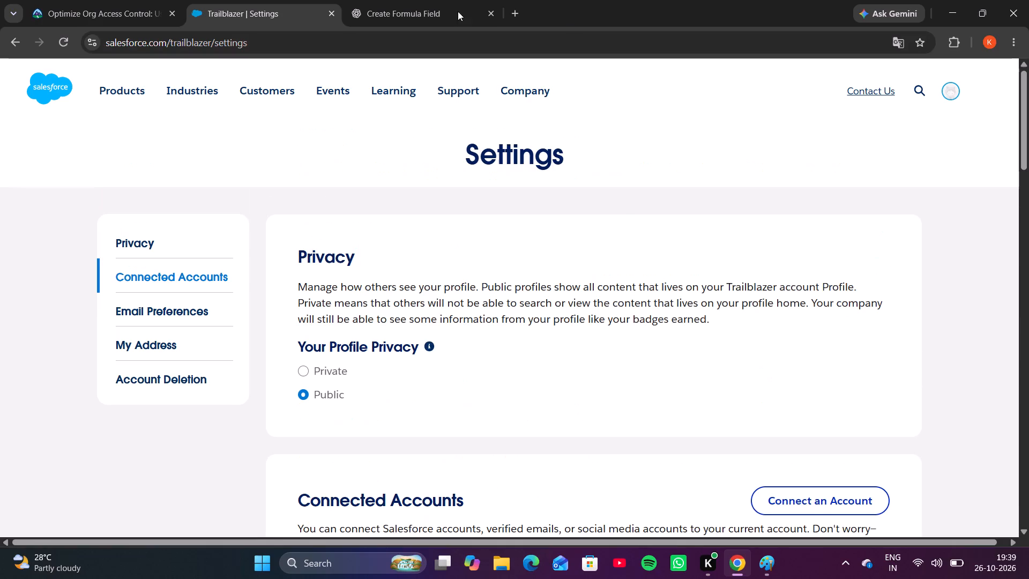
left_click(8, 35)
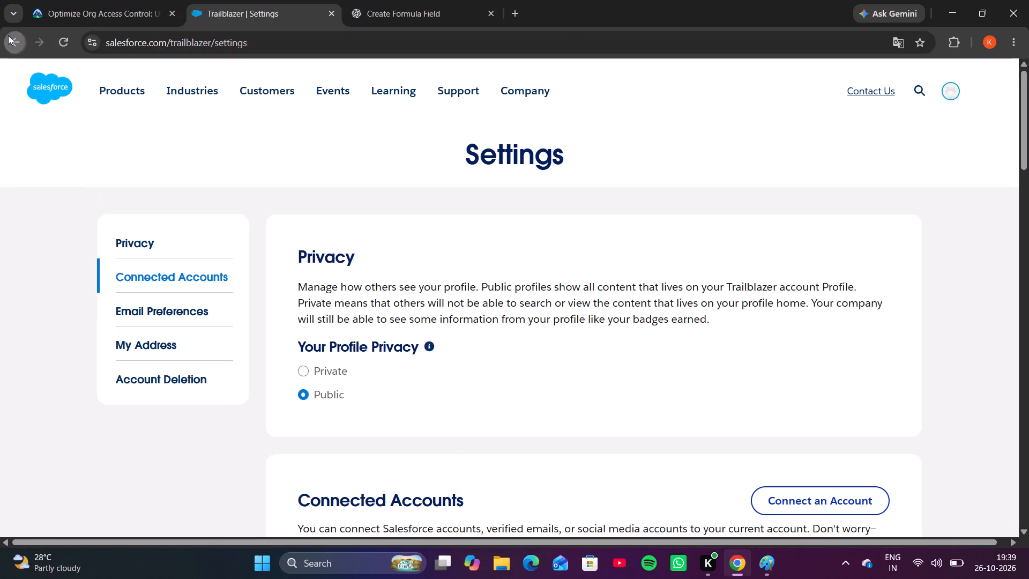
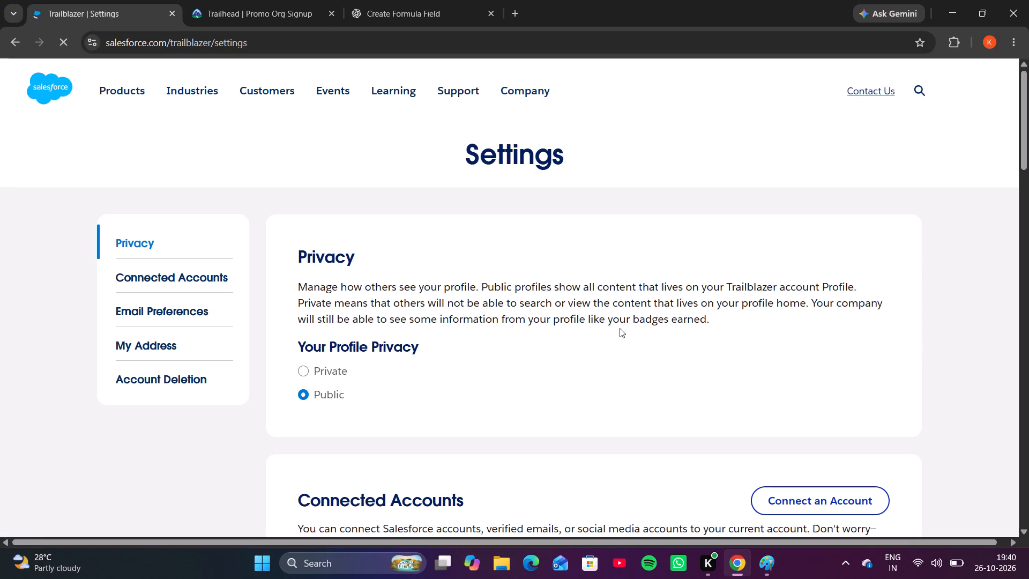
Look through the Trailblazer settings for account details, from Connected Accounts and Email Preferences through My Address and Account Deletion.
scroll(394, 326, "down", 5)
scroll(394, 326, "up", 1)
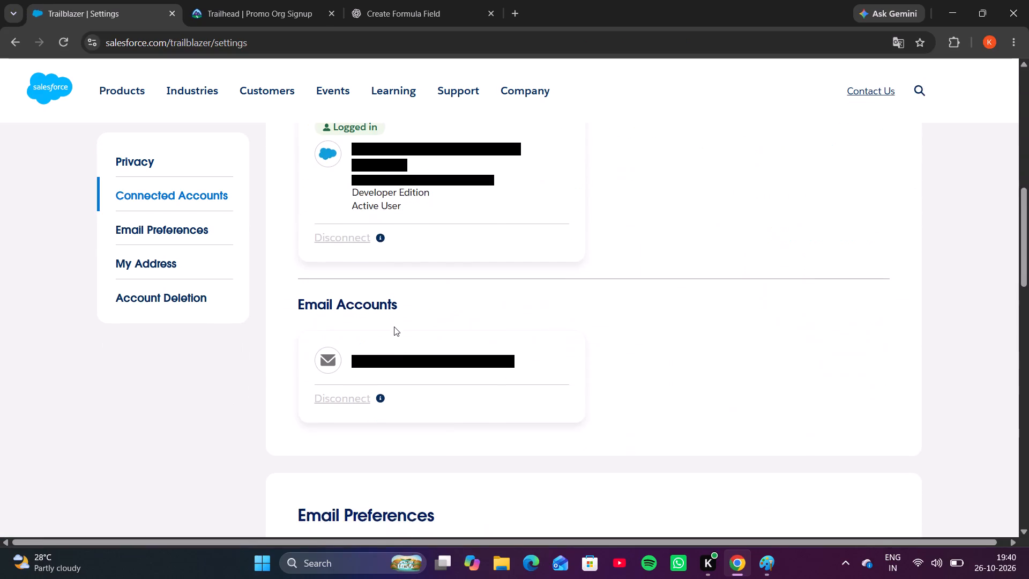
scroll(394, 326, "up", 3)
scroll(394, 326, "down", 2)
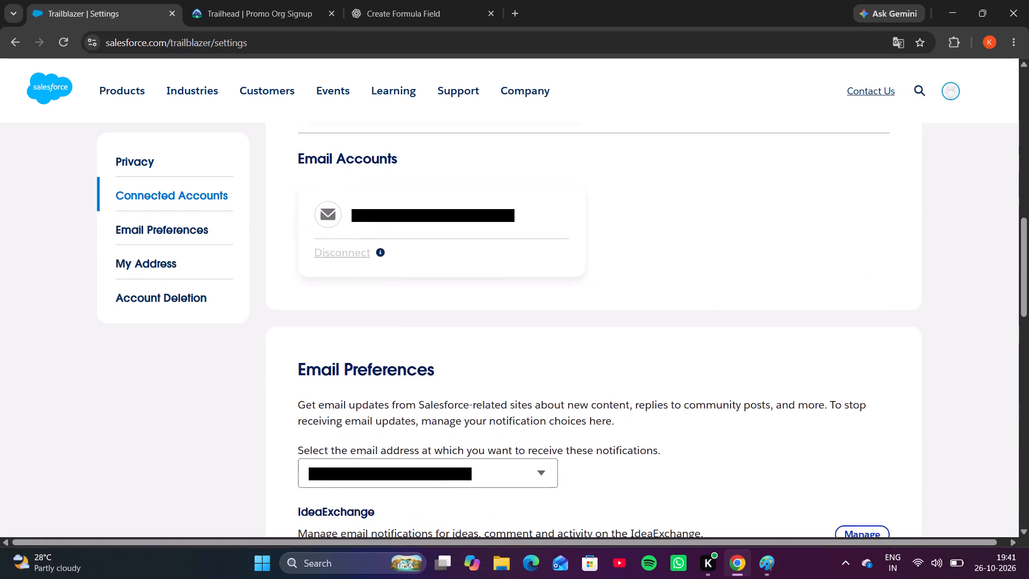
scroll(394, 326, "down", 7)
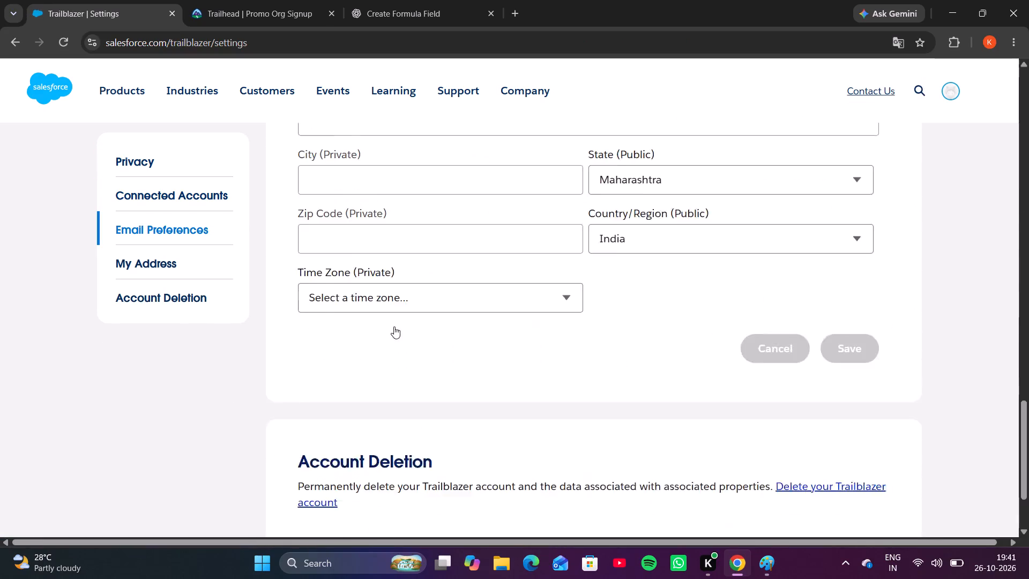
scroll(394, 326, "down", 1)
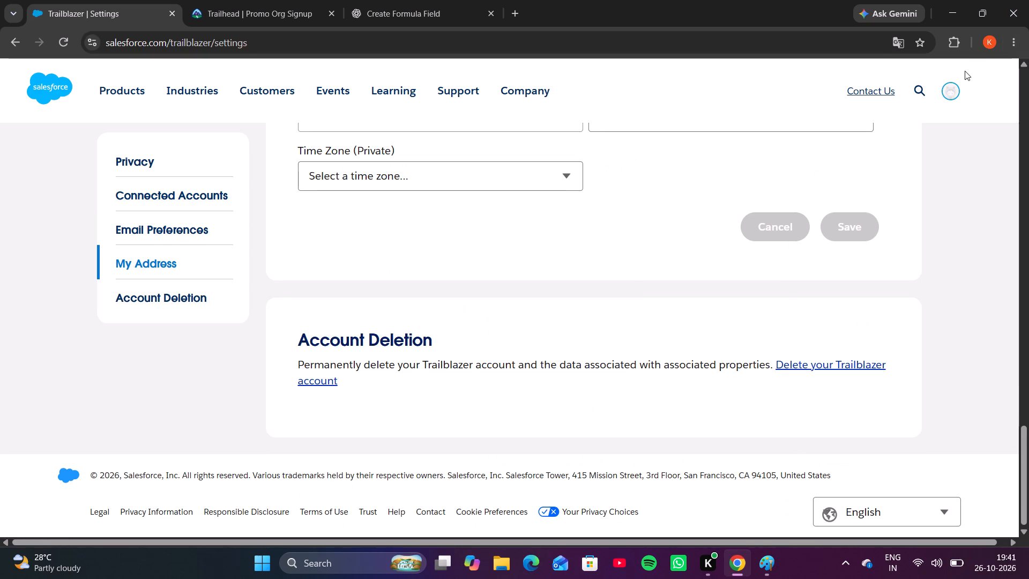
Open the Trailblazer profile and copy the university name, Sanjivani University, from the headline under the profile name.
left_click(834, 268)
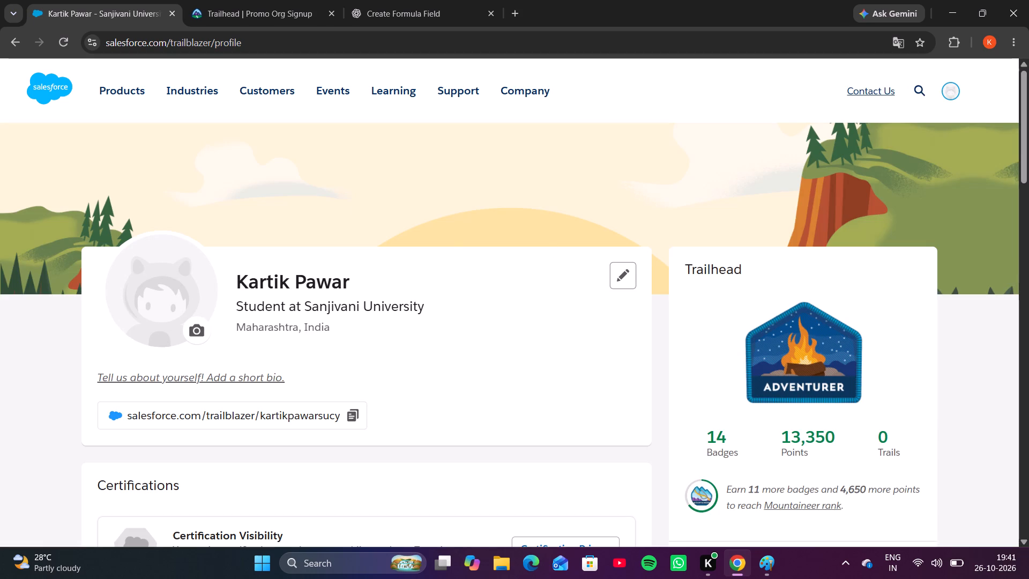
left_click_drag(305, 305, 462, 303)
key("ctrl+c")
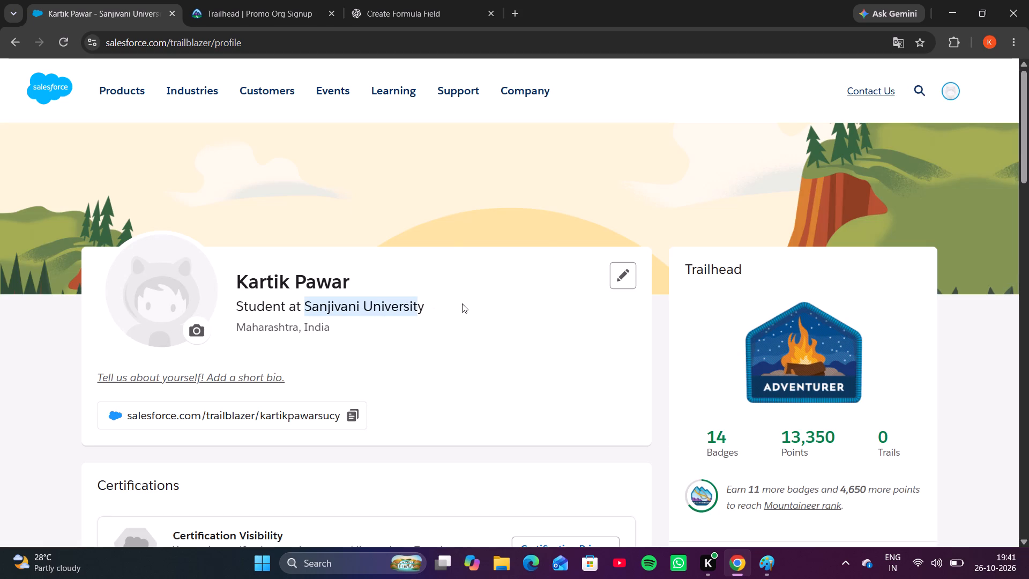
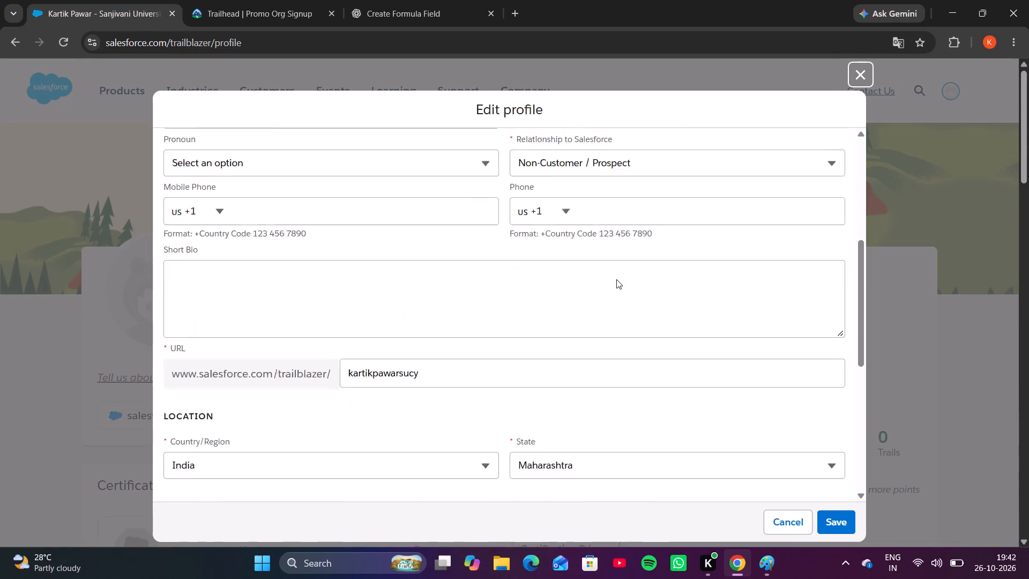
Look through the Edit profile form, close it without saving, and examine the Trailblazer profile page down to its Details section.
scroll(616, 279, "down", 8)
scroll(616, 279, "up", 8)
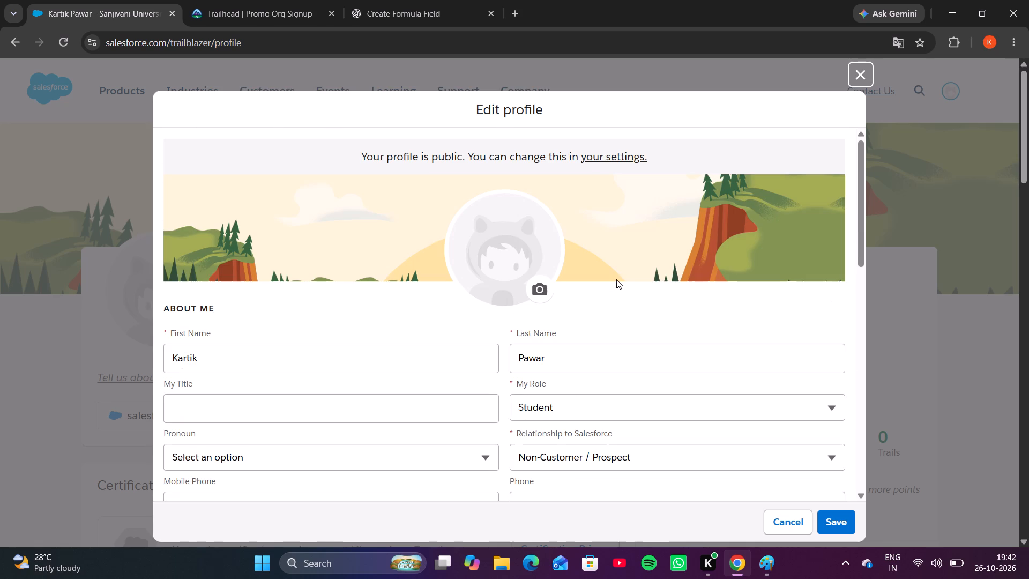
left_click(778, 525)
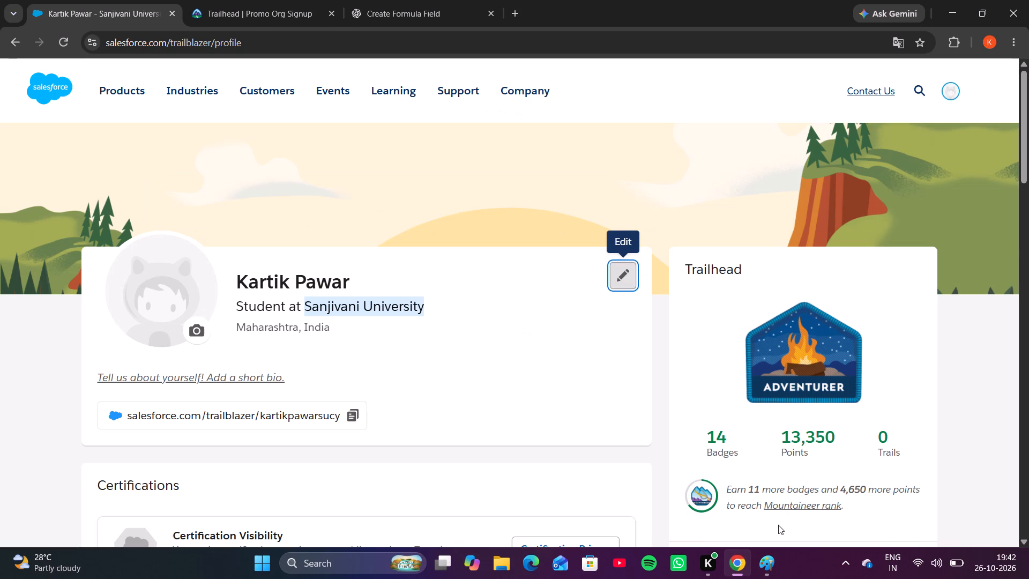
scroll(540, 422, "down", 6)
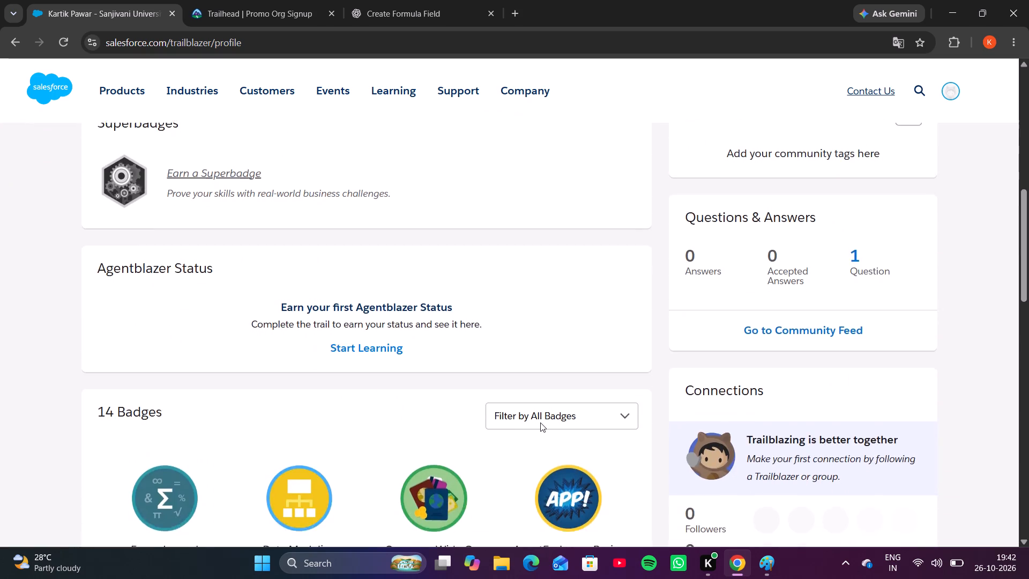
scroll(540, 422, "down", 3)
scroll(540, 422, "up", 13)
scroll(540, 422, "down", 8)
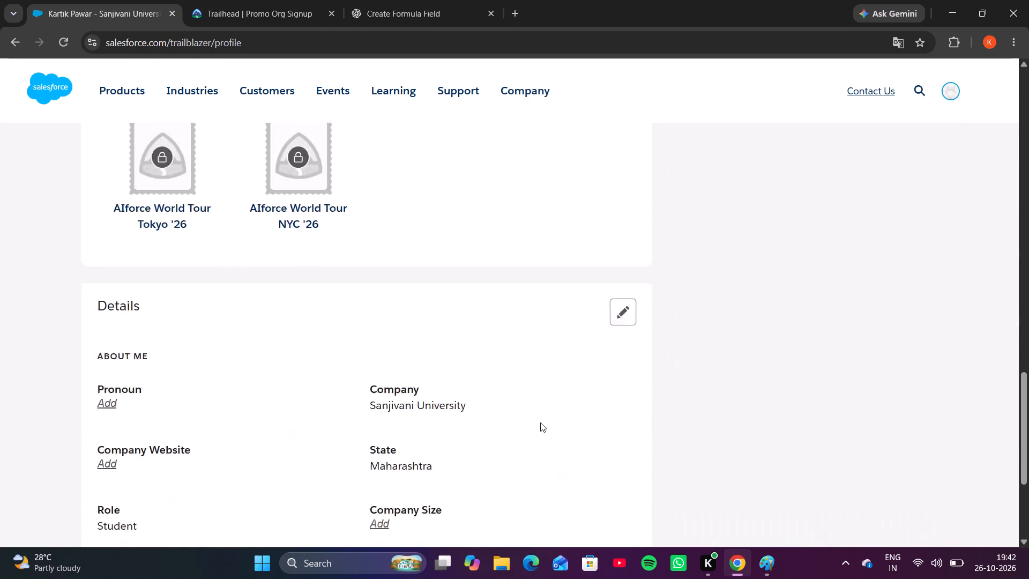
scroll(540, 422, "up", 13)
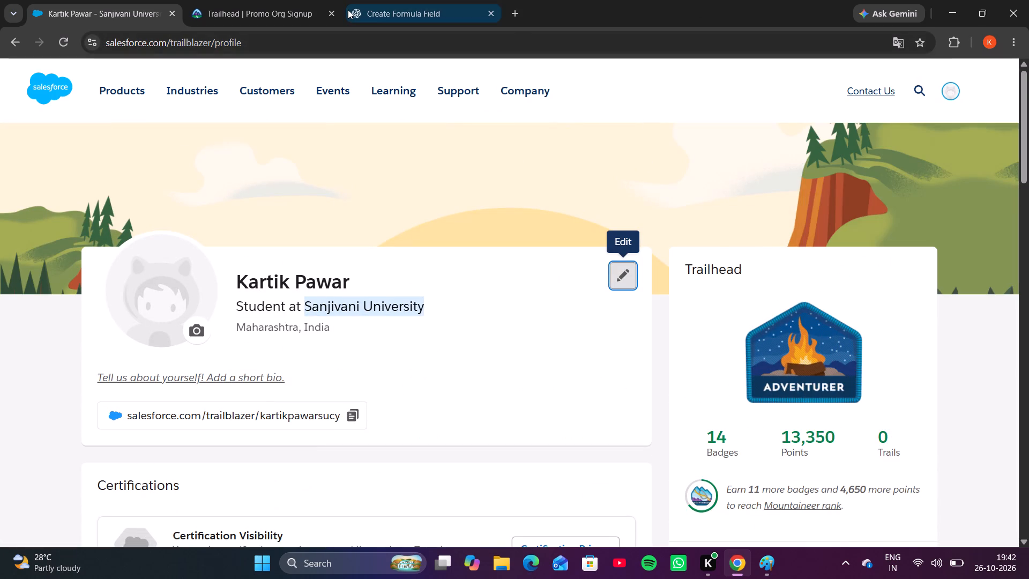
left_click(348, 10)
left_click(143, 5)
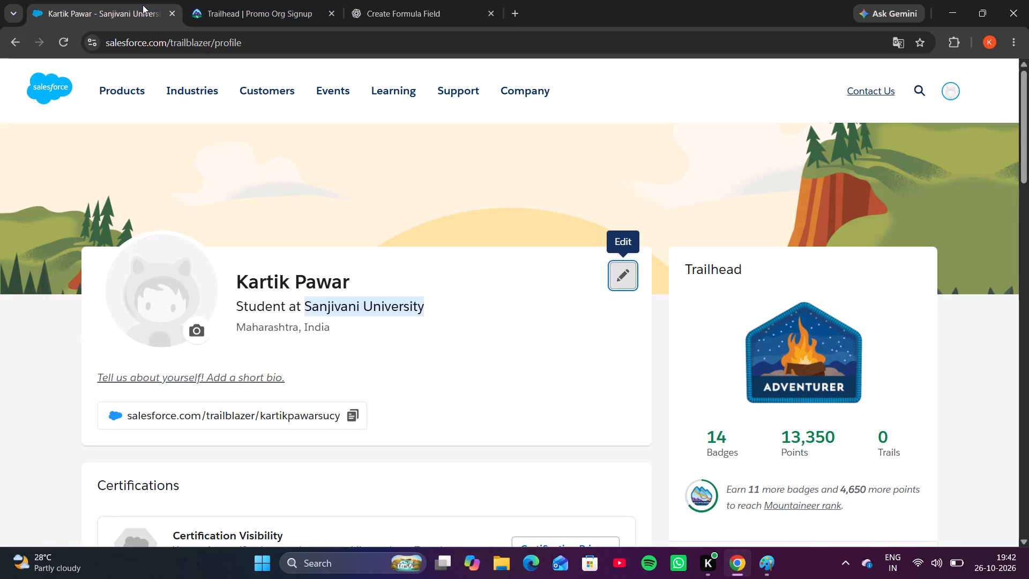